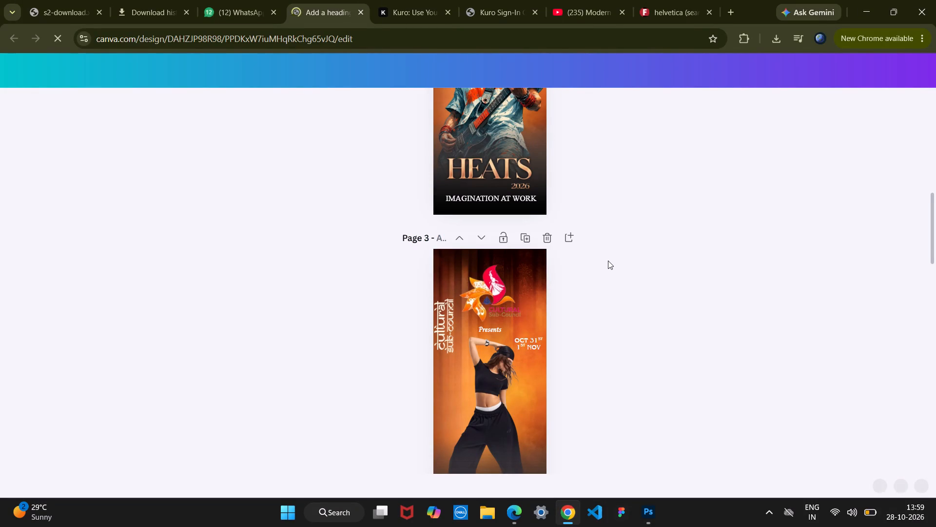
# Dismiss the pop-up covering the design and collapse the templates side panel.
pyautogui.scroll(2, 608, 261)
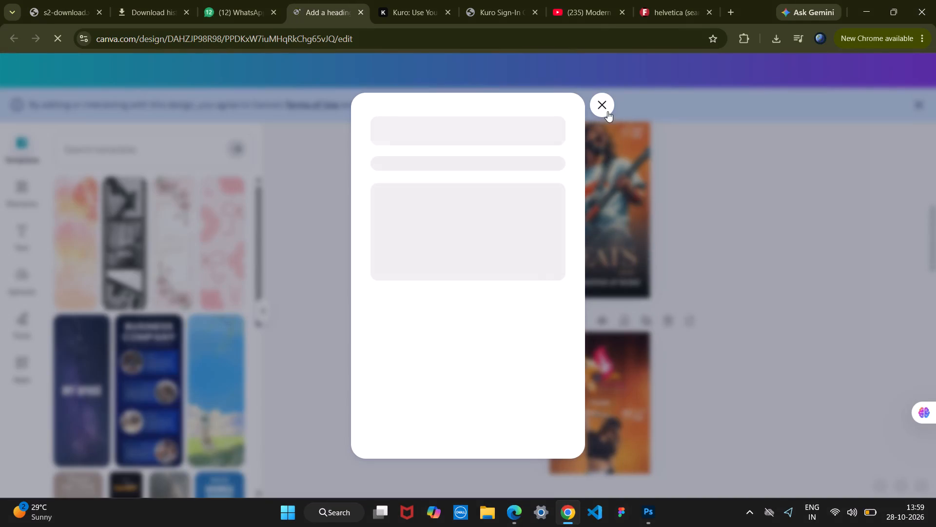
pyautogui.click(607, 108)
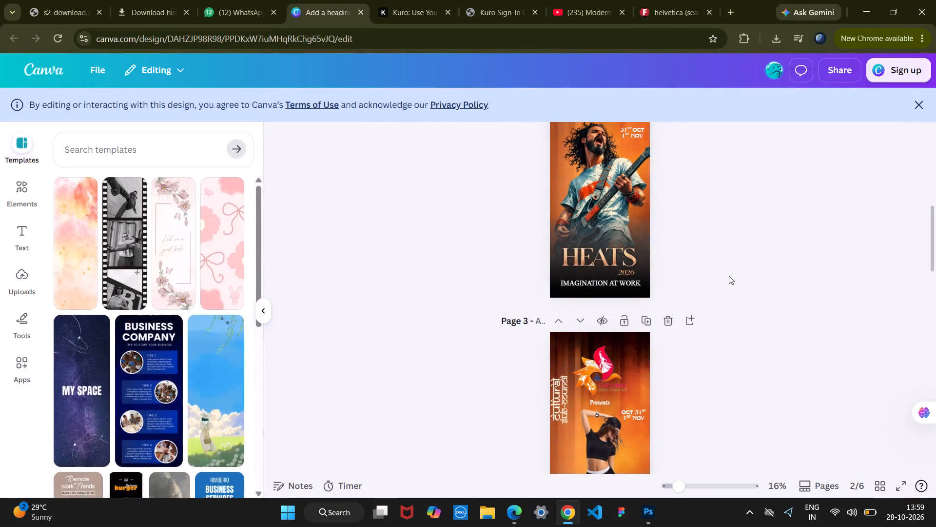
pyautogui.click(267, 315)
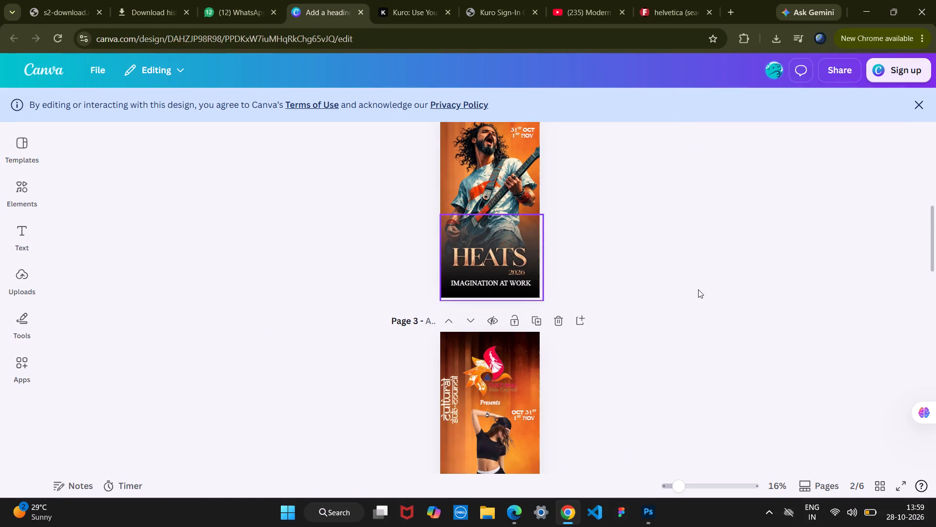
# Look through all six pages of the design to compare the HEATS 2026 poster variants with the guitarist and dancers.
pyautogui.scroll(15, 699, 292)
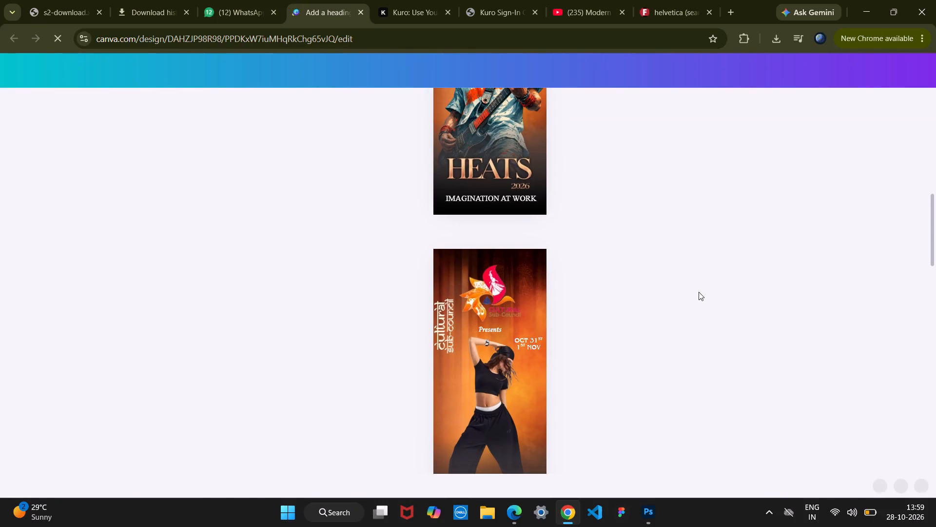
pyautogui.scroll(11, 586, 217)
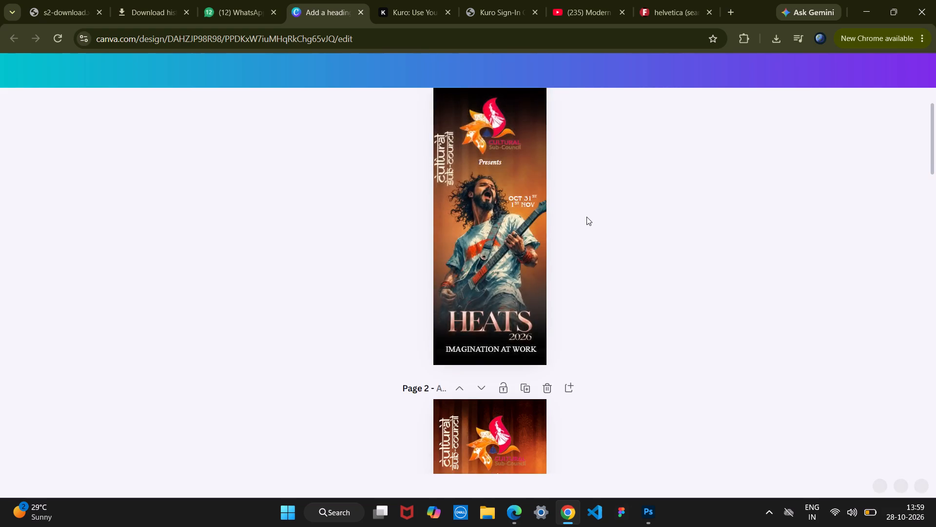
pyautogui.scroll(3, 586, 217)
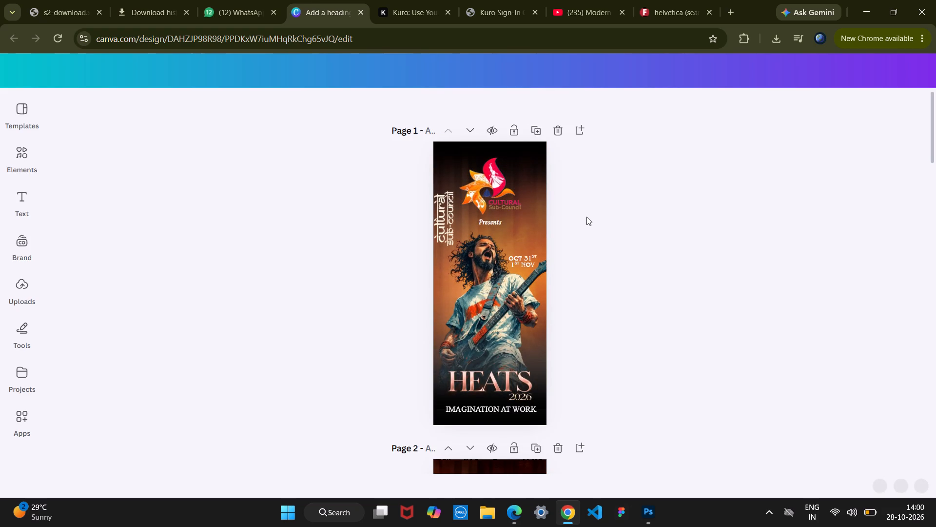
pyautogui.scroll(2, 586, 217)
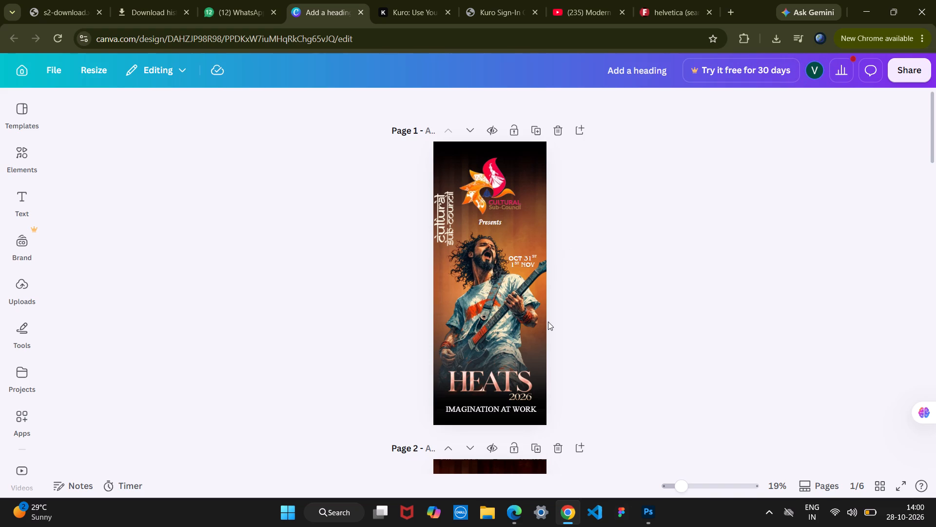
pyautogui.scroll(-6, 548, 322)
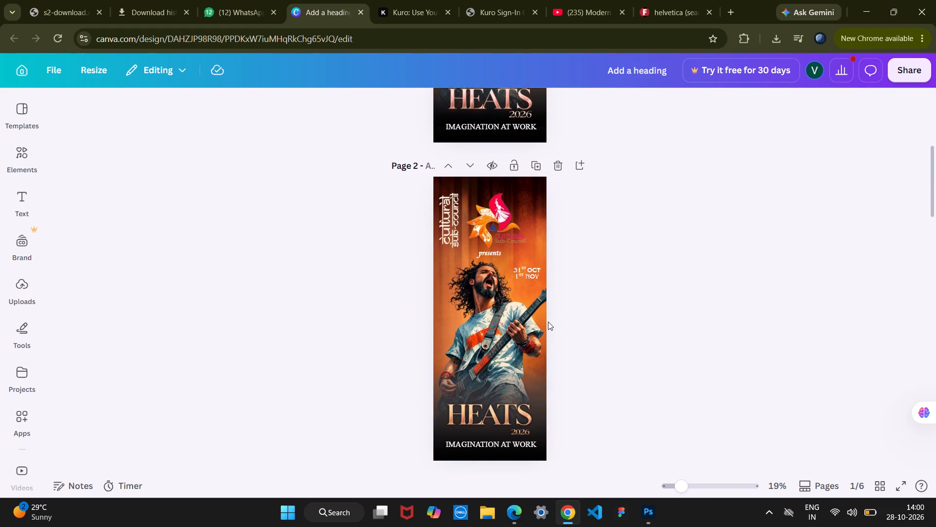
pyautogui.scroll(-5, 548, 322)
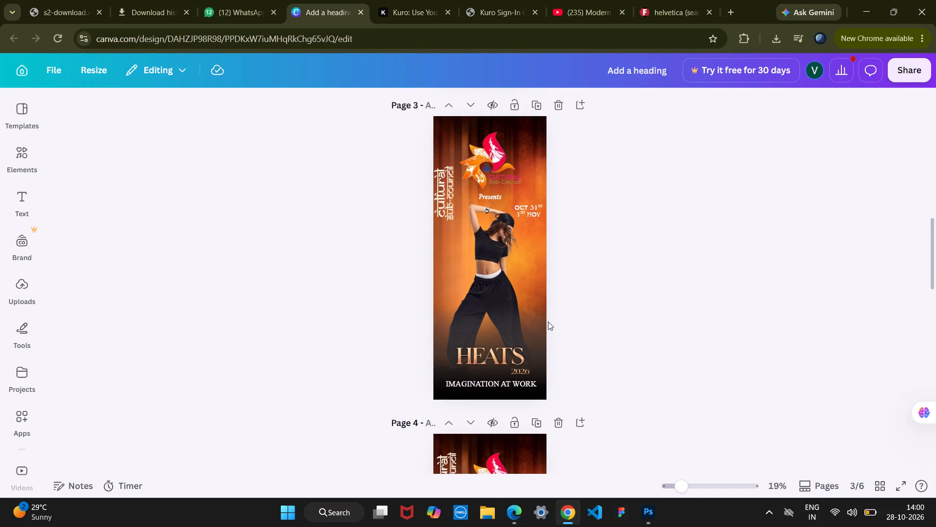
pyautogui.scroll(-1, 548, 322)
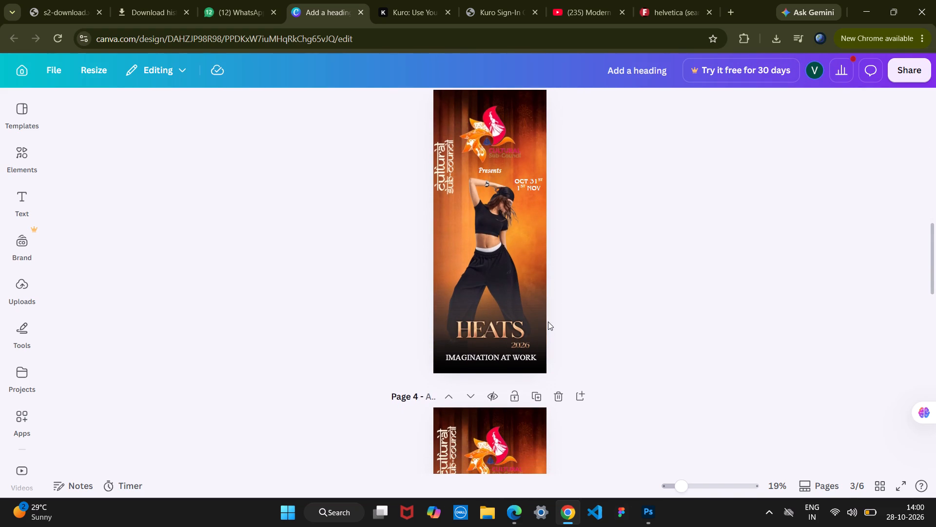
pyautogui.scroll(-2, 548, 322)
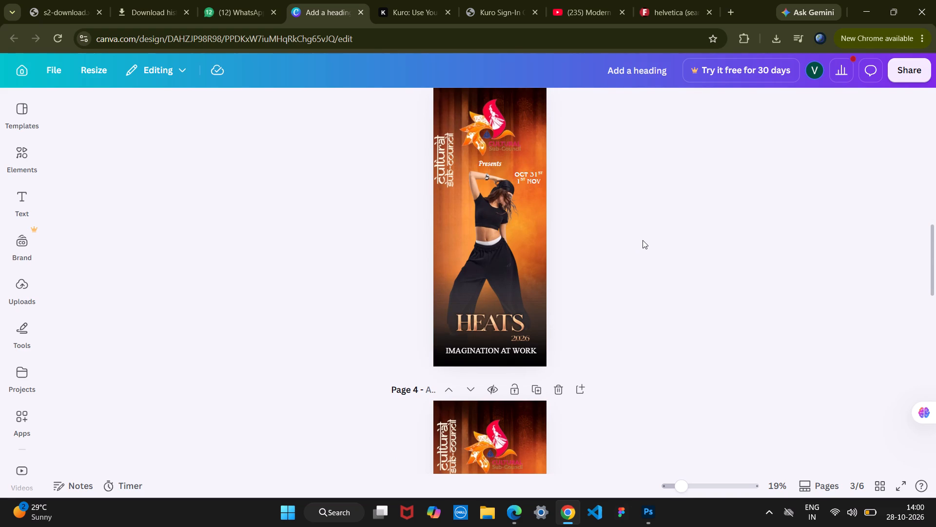
pyautogui.scroll(-5, 643, 240)
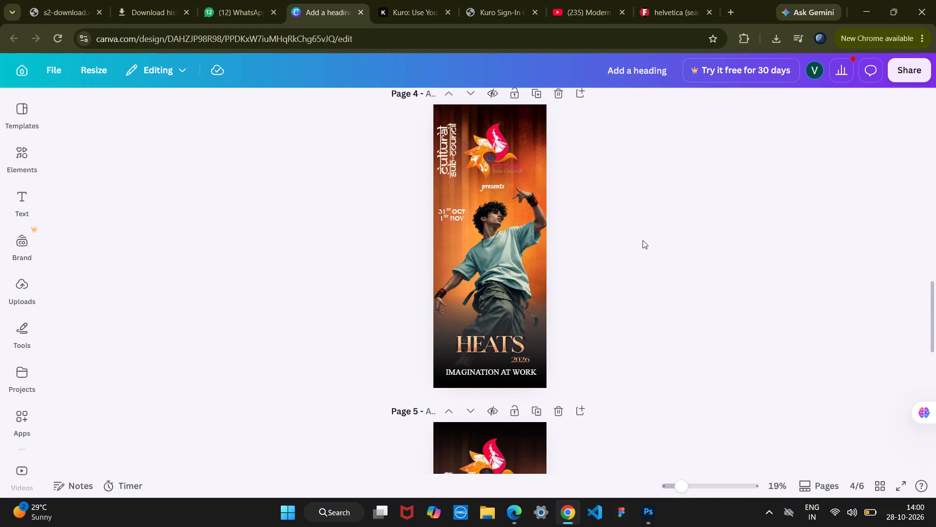
pyautogui.scroll(-2, 643, 240)
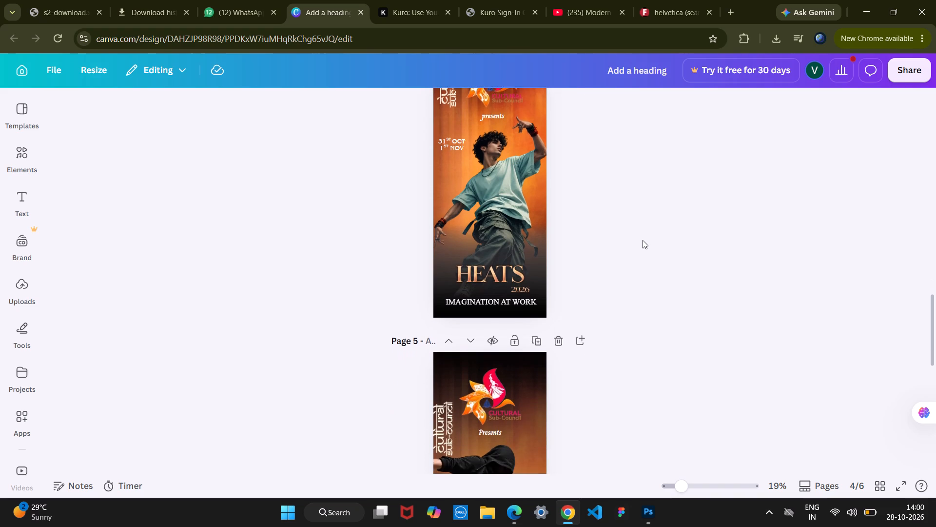
pyautogui.scroll(-2, 643, 240)
pyautogui.scroll(-2, 655, 192)
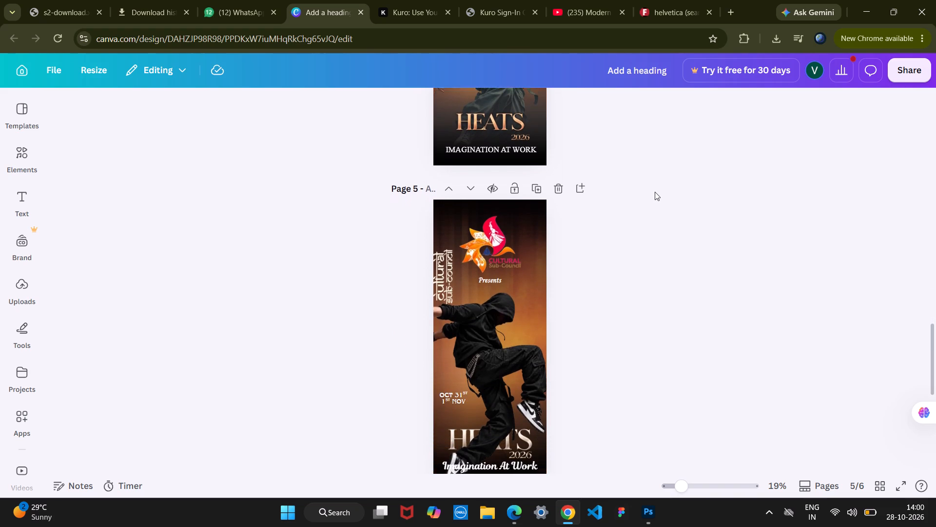
pyautogui.scroll(-4, 655, 192)
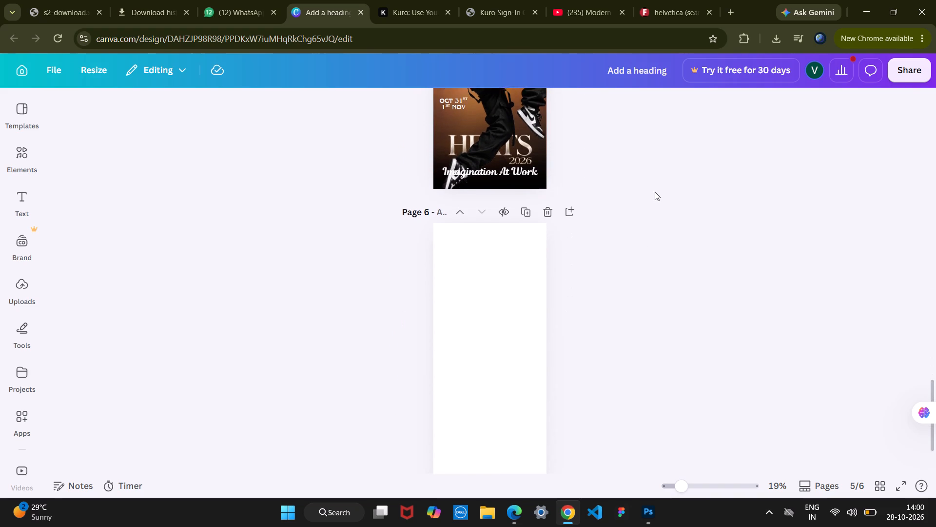
pyautogui.scroll(-2, 655, 192)
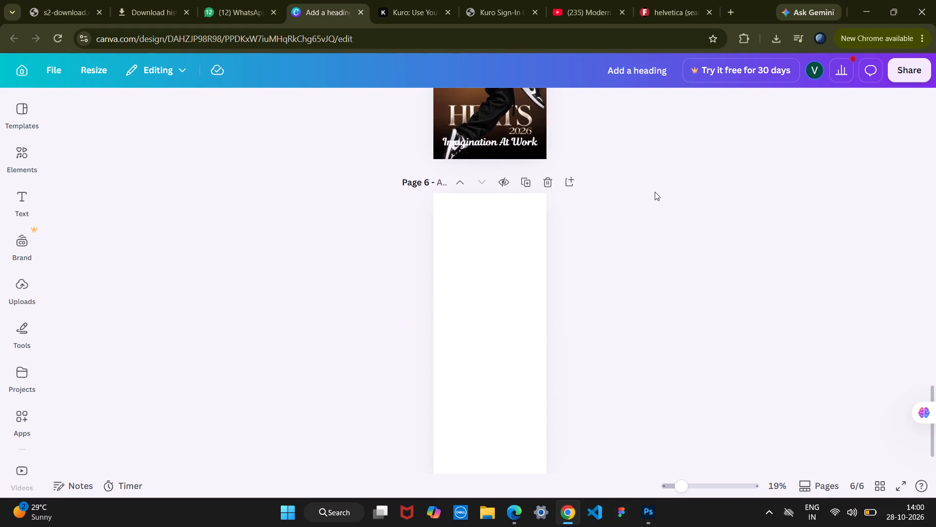
pyautogui.scroll(-1, 655, 192)
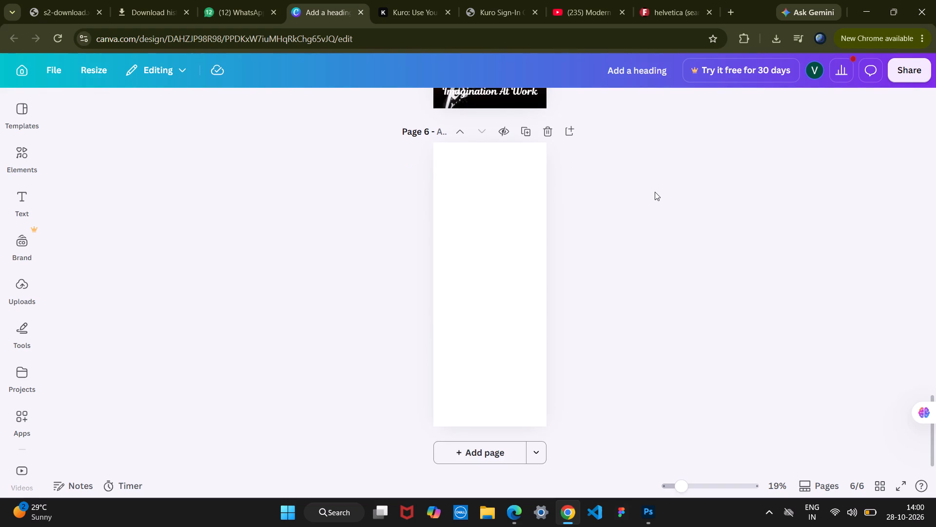
pyautogui.scroll(6, 655, 192)
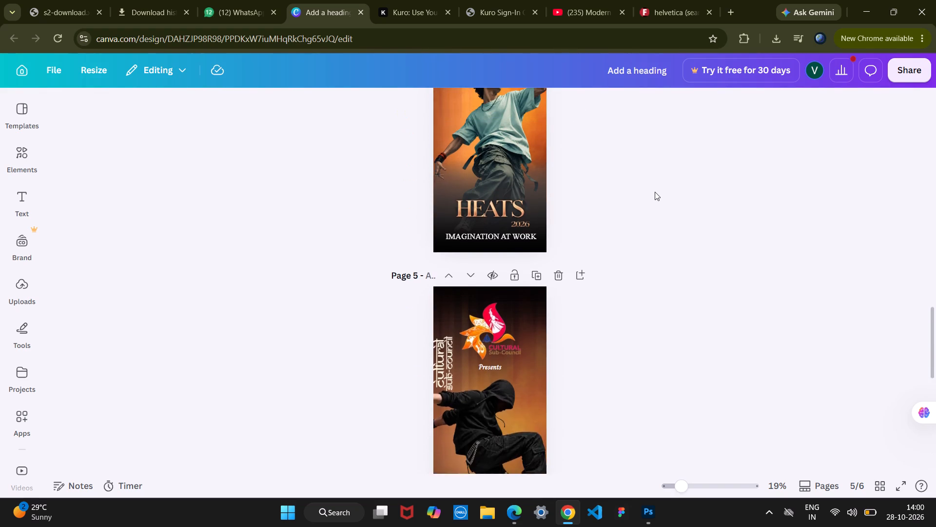
pyautogui.scroll(3, 655, 192)
pyautogui.hscroll(-3, 0, 238)
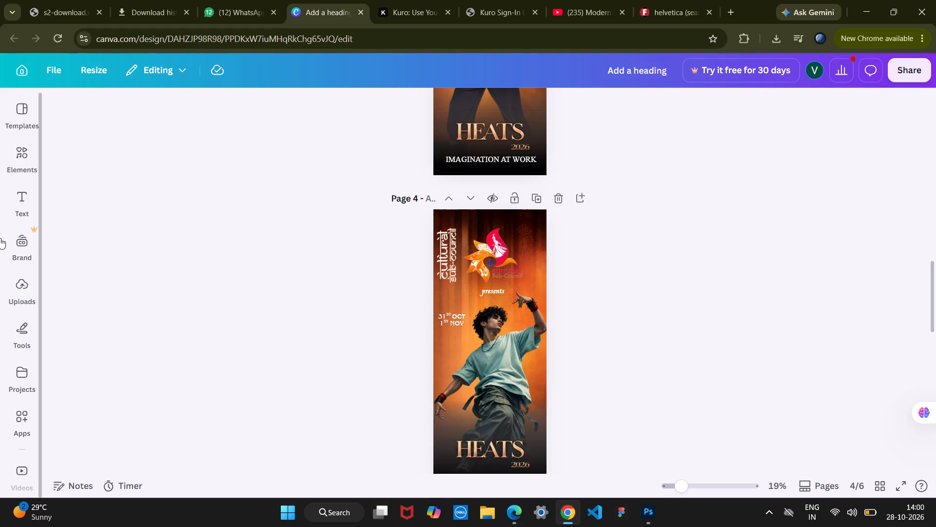
pyautogui.click(326, 246)
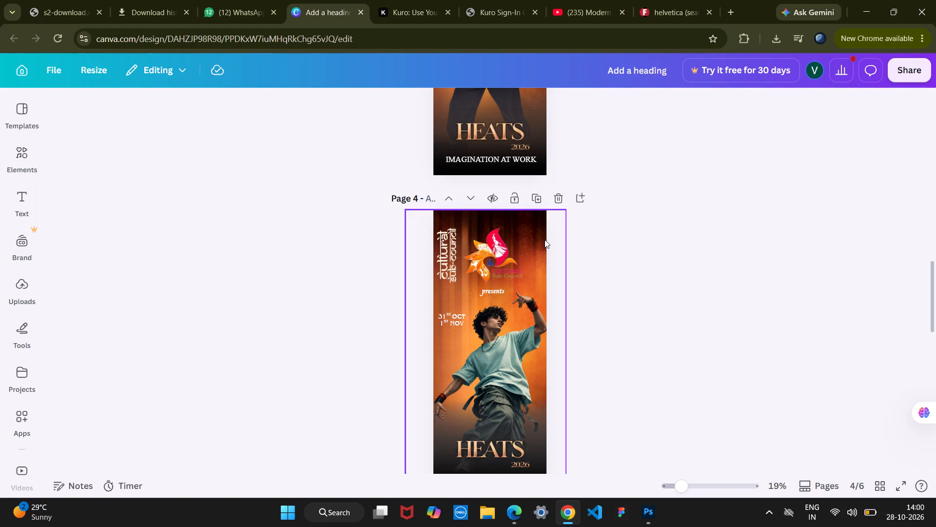
pyautogui.scroll(20, 545, 240)
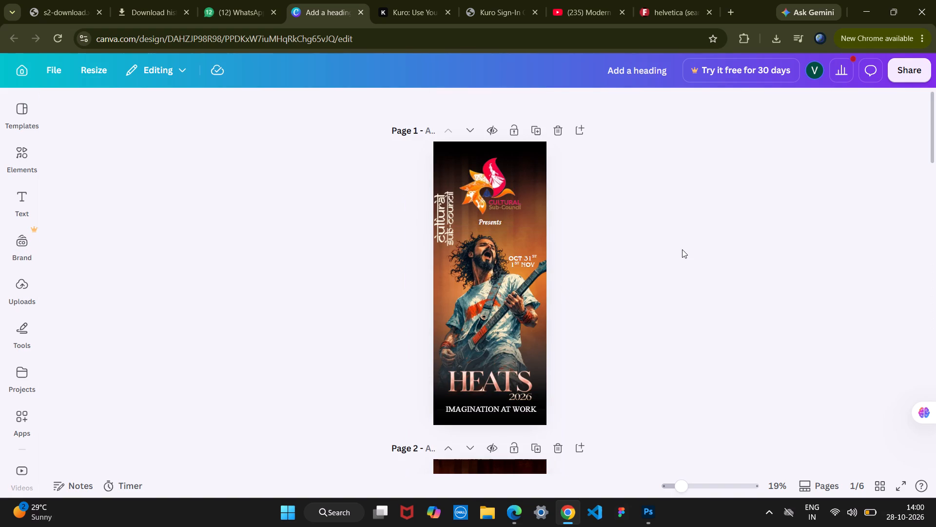
pyautogui.scroll(-9, 682, 249)
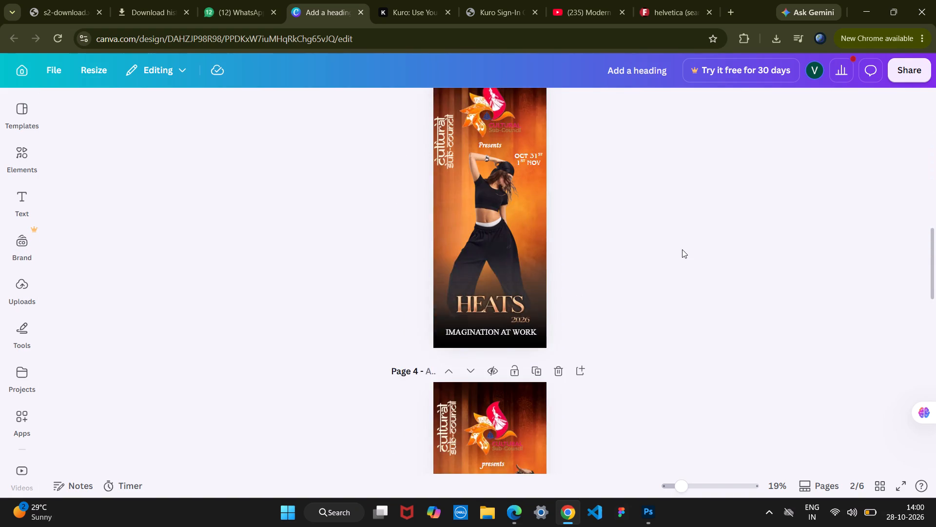
pyautogui.scroll(-6, 682, 249)
pyautogui.scroll(5, 682, 249)
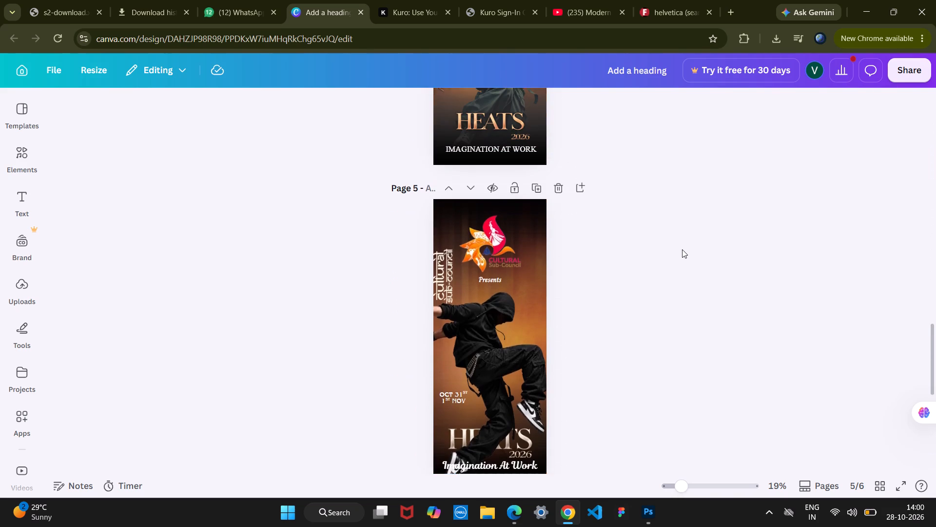
pyautogui.scroll(3, 682, 249)
pyautogui.scroll(-1, 682, 249)
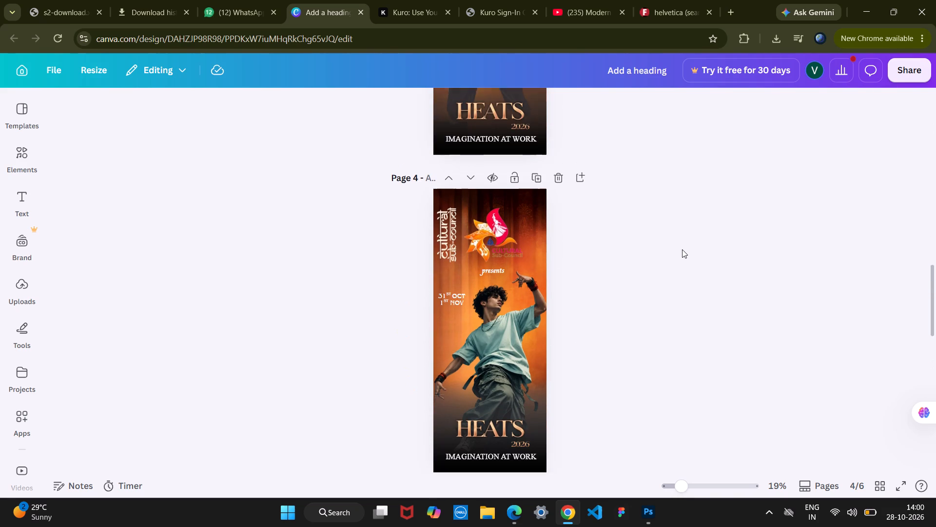
pyautogui.scroll(-1, 682, 249)
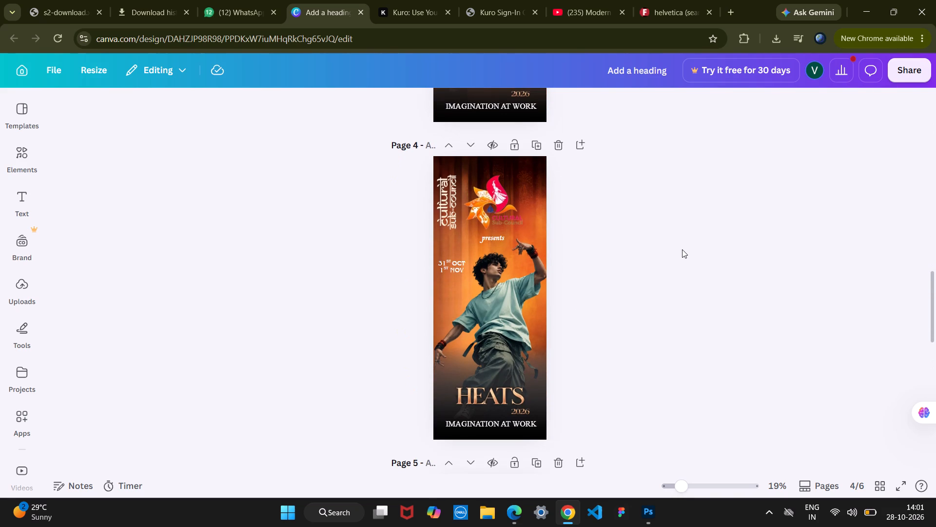
# Open the Pinterest business hub in a new browser tab.
pyautogui.click(728, 10)
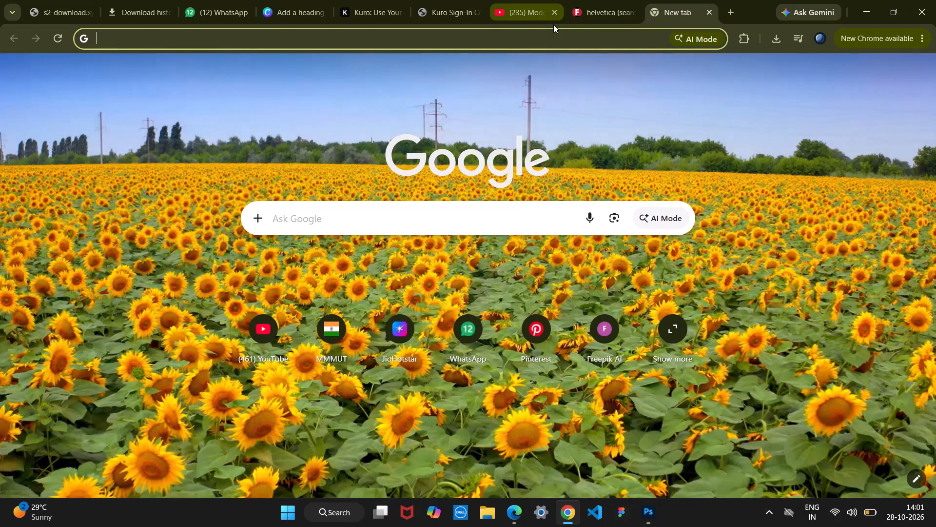
pyautogui.write('pin')
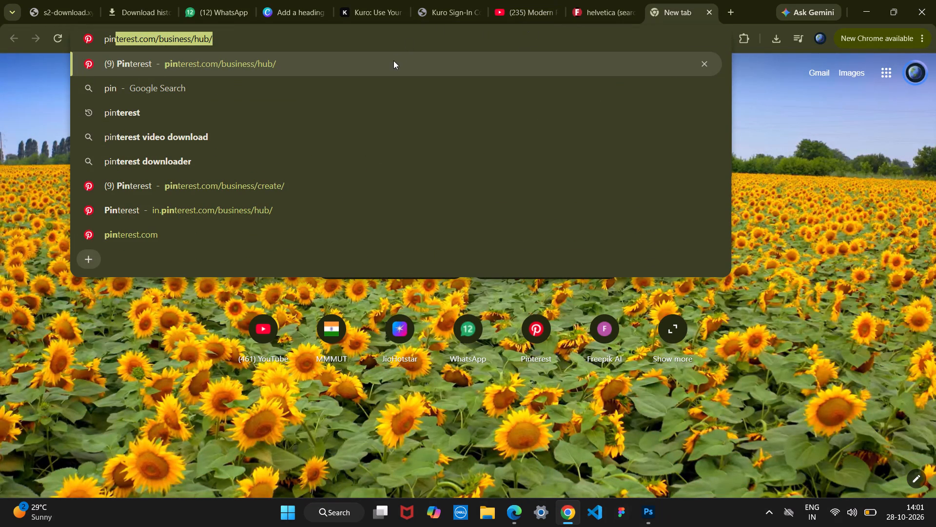
pyautogui.click(393, 61)
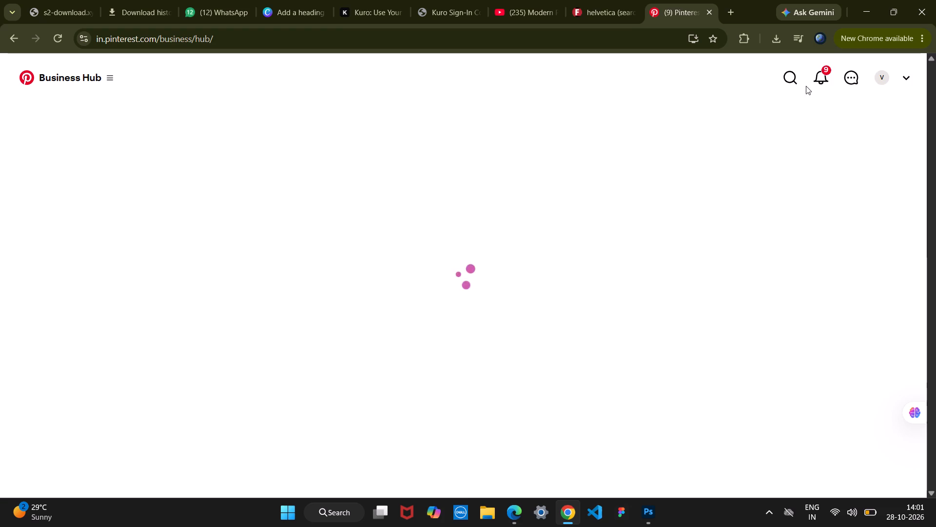
# Search Pinterest for "dance photos" using the suggested query.
pyautogui.click(790, 75)
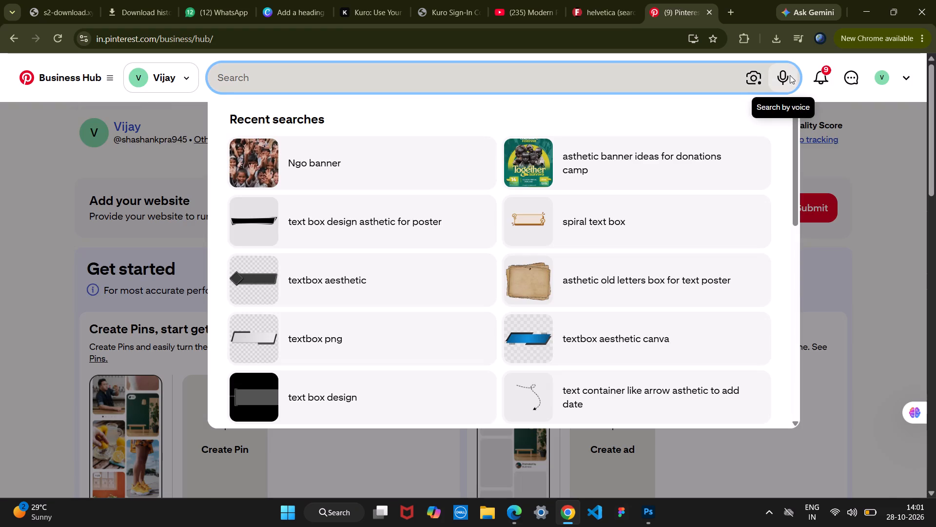
pyautogui.write('dance')
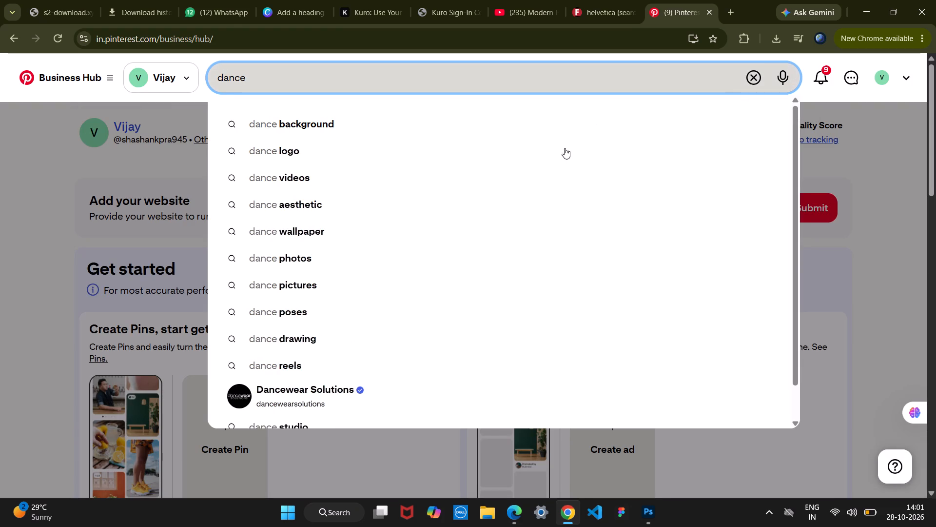
pyautogui.click(448, 258)
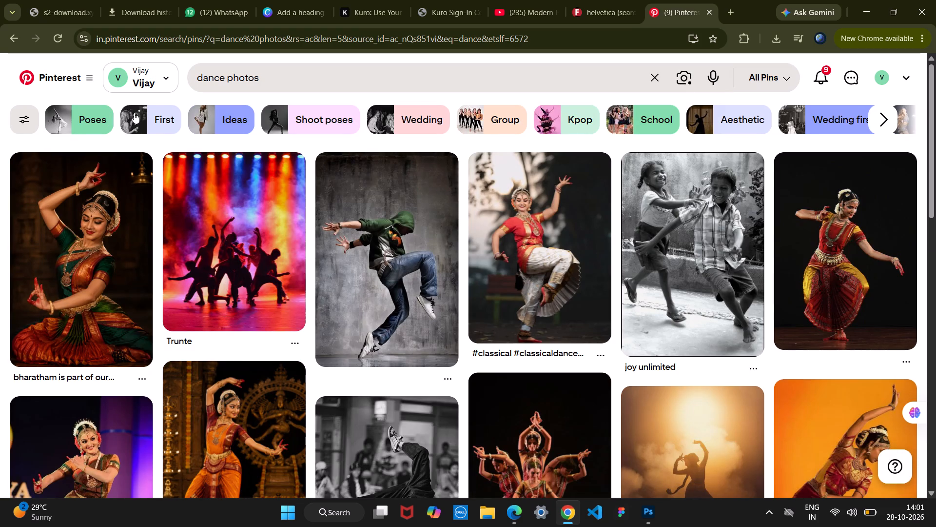
# Extend the Pinterest search to "dance photos solo".
pyautogui.click(440, 83)
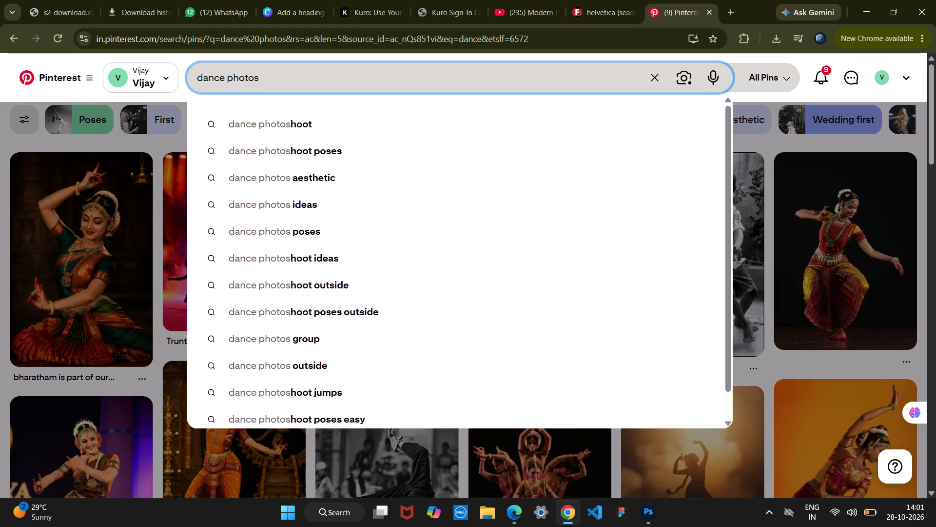
pyautogui.press('space')
pyautogui.write('solo')
pyautogui.press('Return')
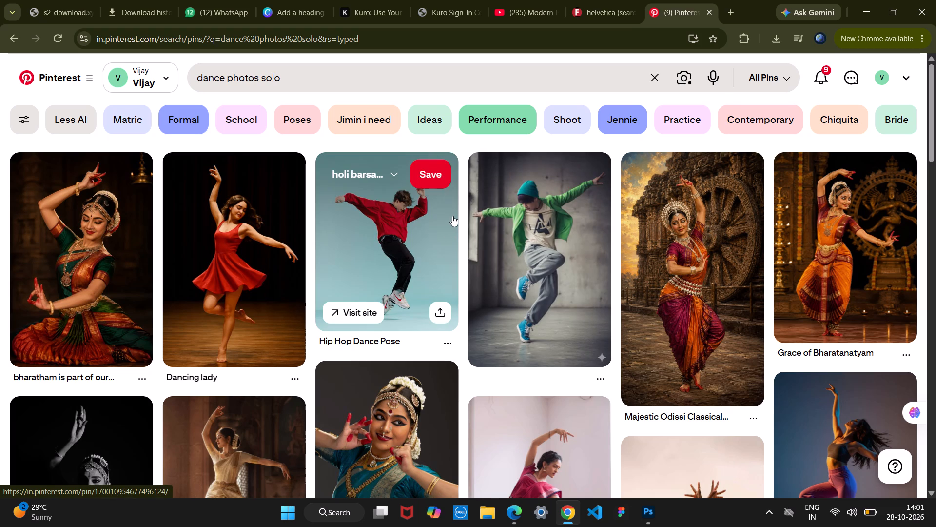
# Look through the solo dance photo results for a dancer image that could suit the poster.
pyautogui.scroll(-5, 452, 216)
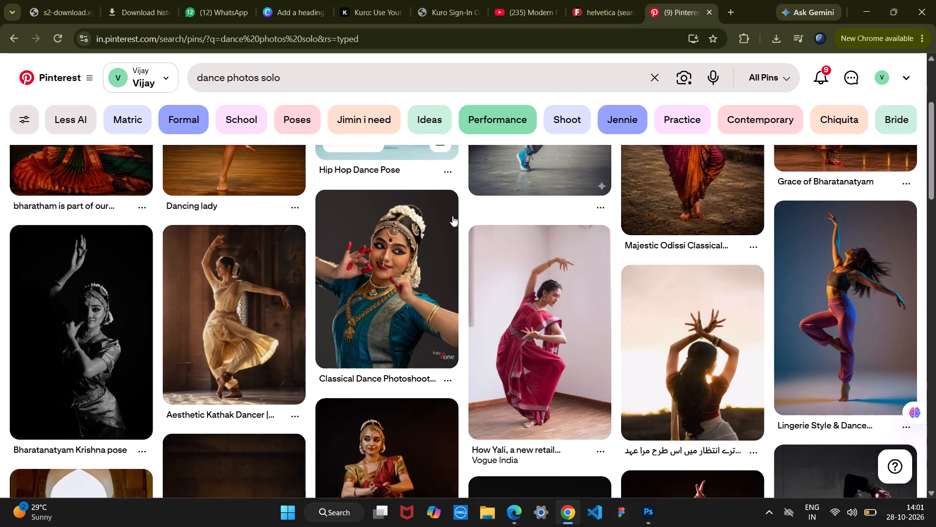
pyautogui.scroll(-8, 452, 216)
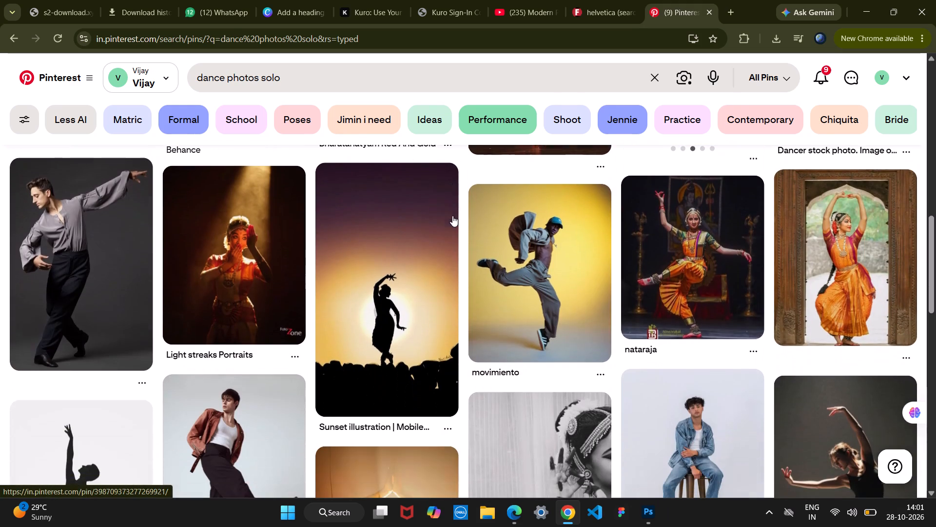
pyautogui.scroll(-8, 452, 216)
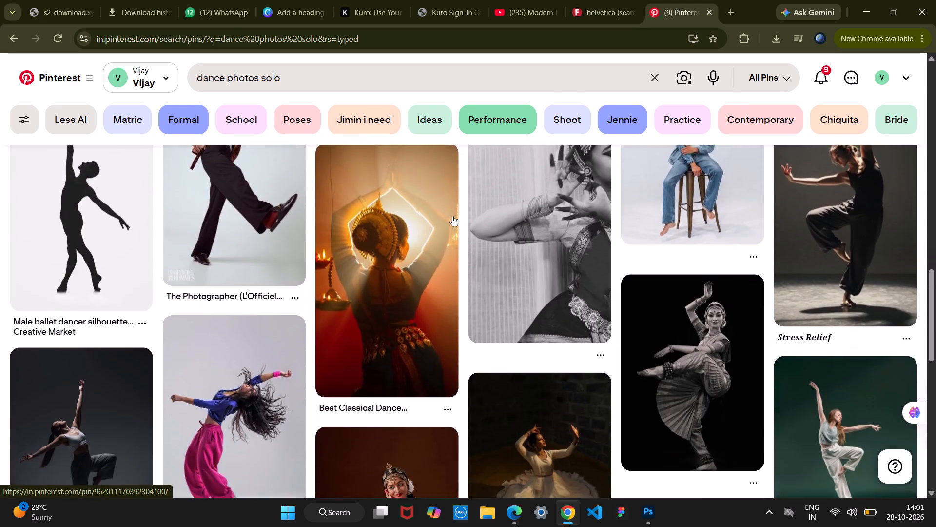
pyautogui.scroll(-3, 452, 216)
pyautogui.scroll(9, 452, 216)
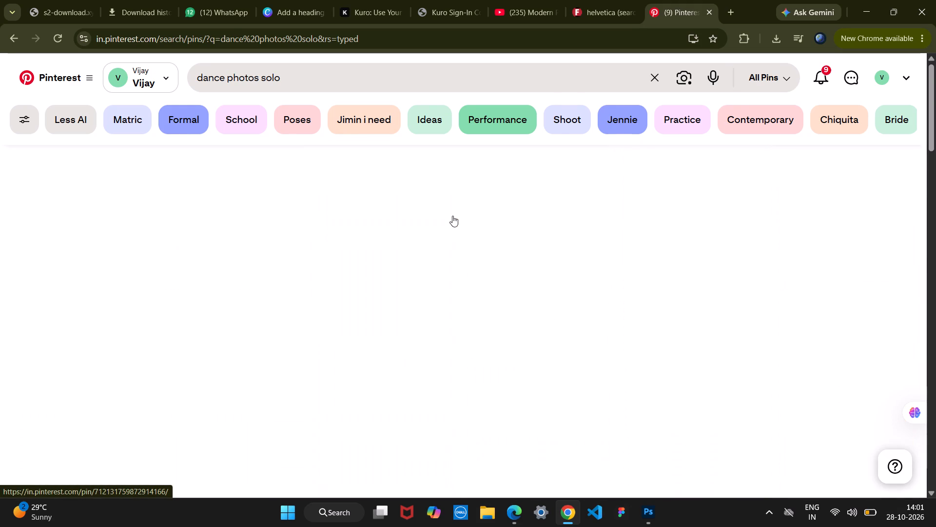
pyautogui.scroll(4, 452, 216)
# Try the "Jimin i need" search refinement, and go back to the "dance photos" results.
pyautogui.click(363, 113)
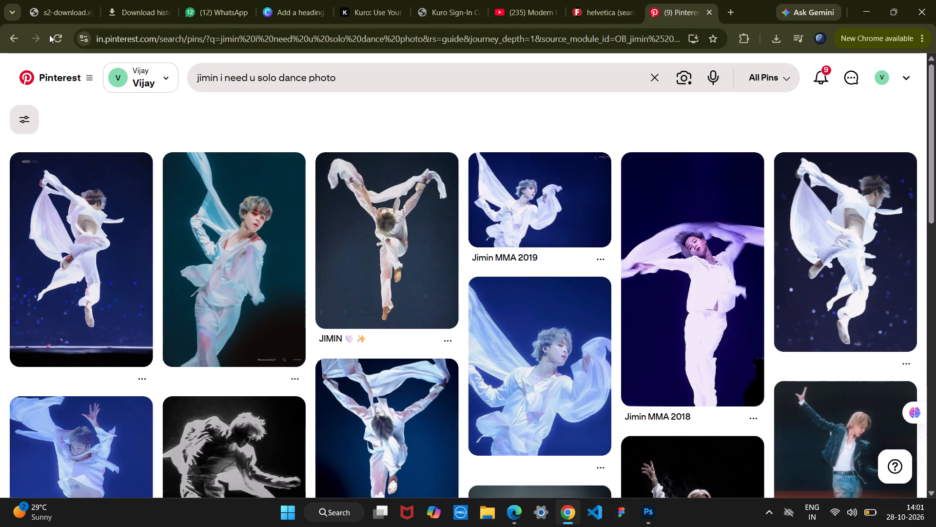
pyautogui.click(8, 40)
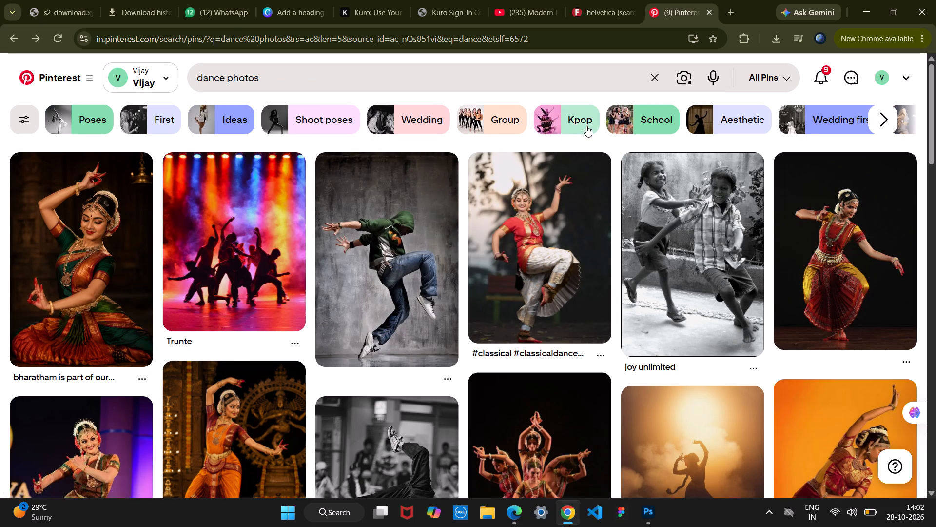
# Refine the dance photos search to Poses and scan the first results.
pyautogui.click(93, 113)
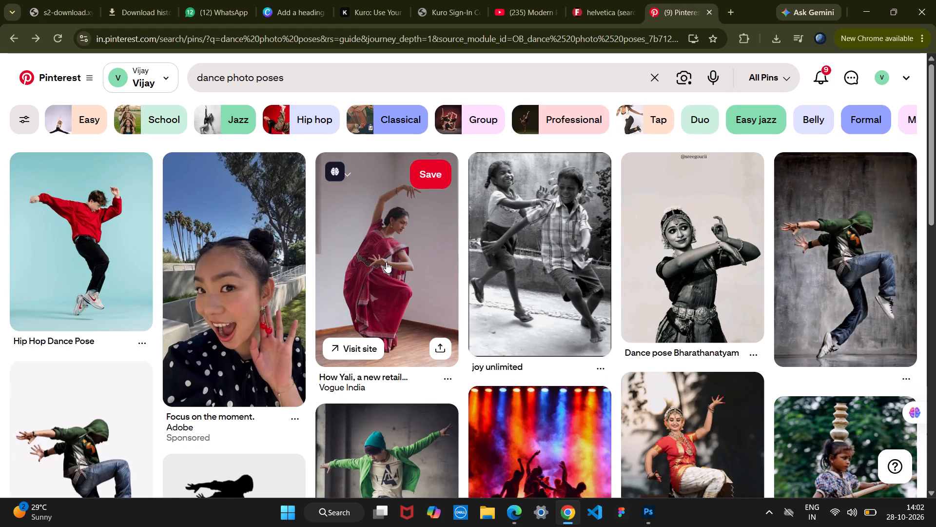
pyautogui.hscroll(-1, 390, 263)
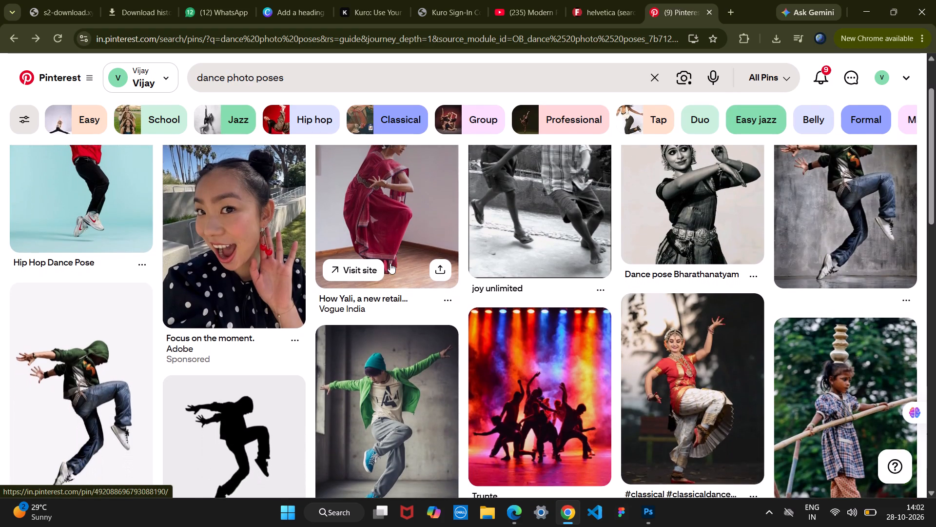
pyautogui.hscroll(-1, 390, 263)
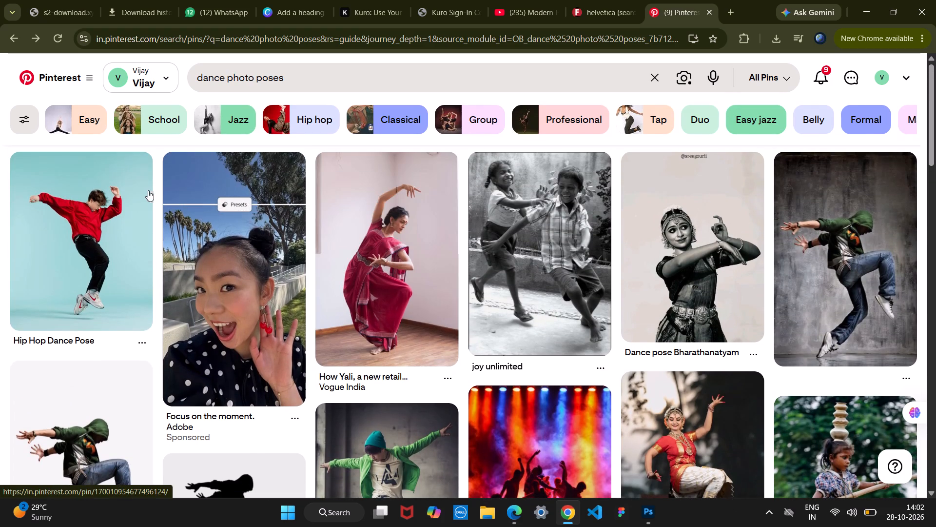
# Open the "Hip Hop Dance Pose" pin and look through its related pins for a solo dancer photo.
pyautogui.click(110, 225)
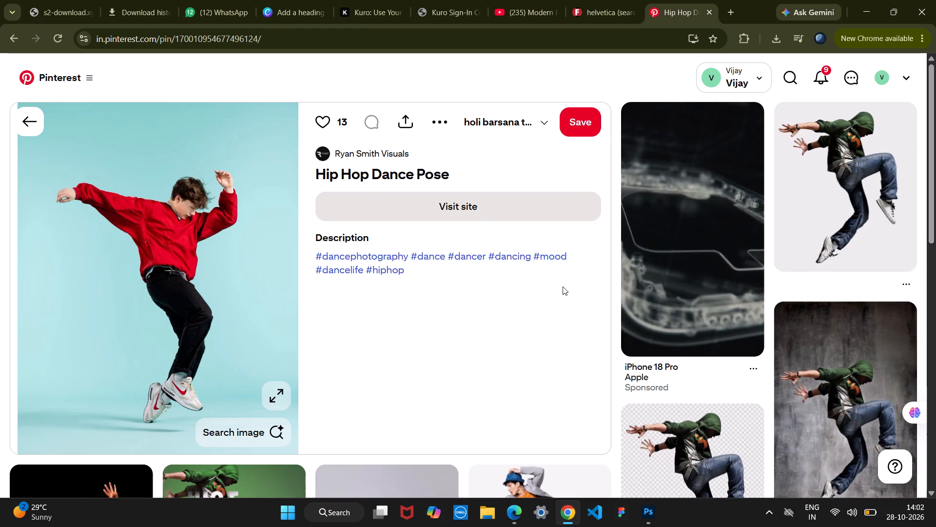
pyautogui.scroll(-5, 563, 286)
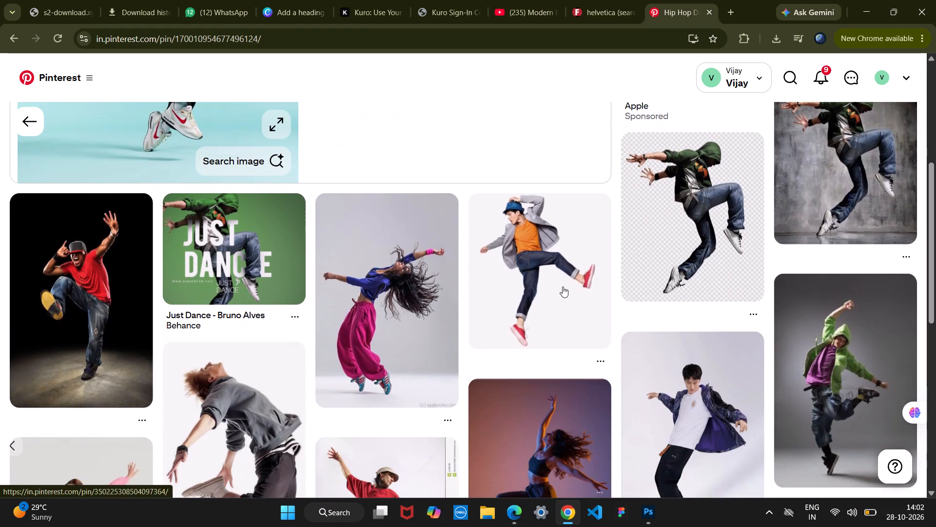
pyautogui.scroll(-6, 563, 286)
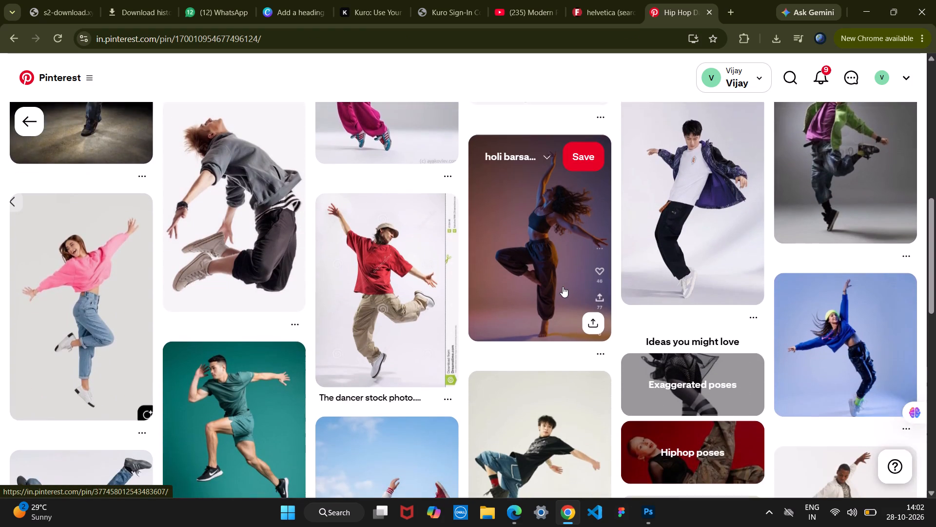
pyautogui.scroll(-3, 563, 286)
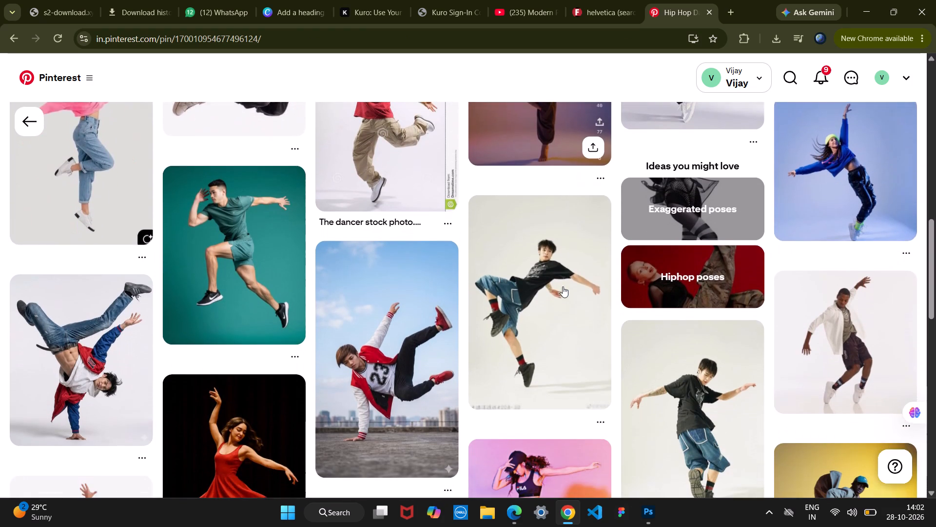
pyautogui.scroll(-6, 563, 286)
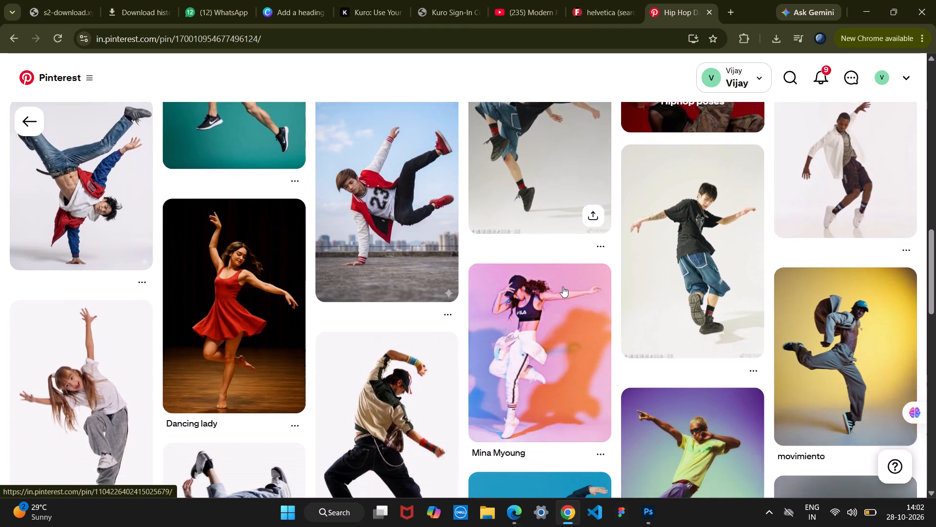
pyautogui.scroll(-3, 563, 286)
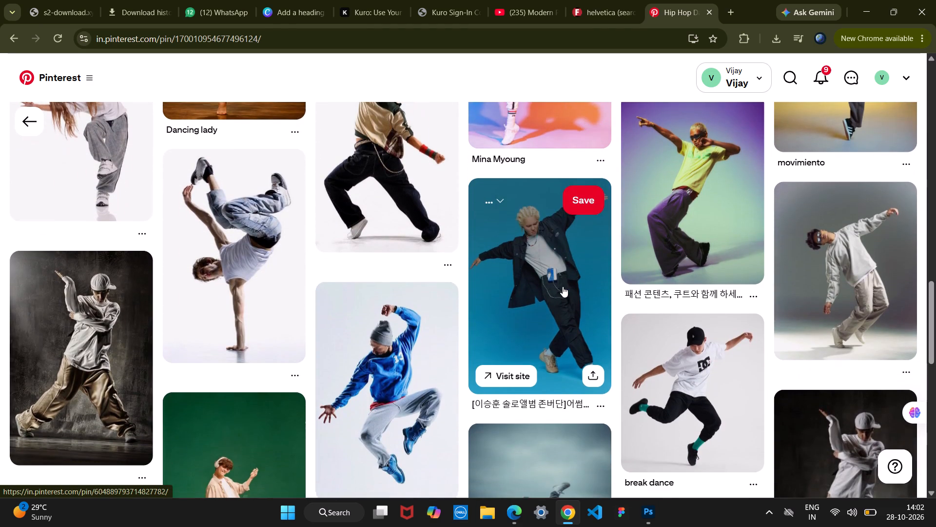
pyautogui.scroll(-2, 563, 286)
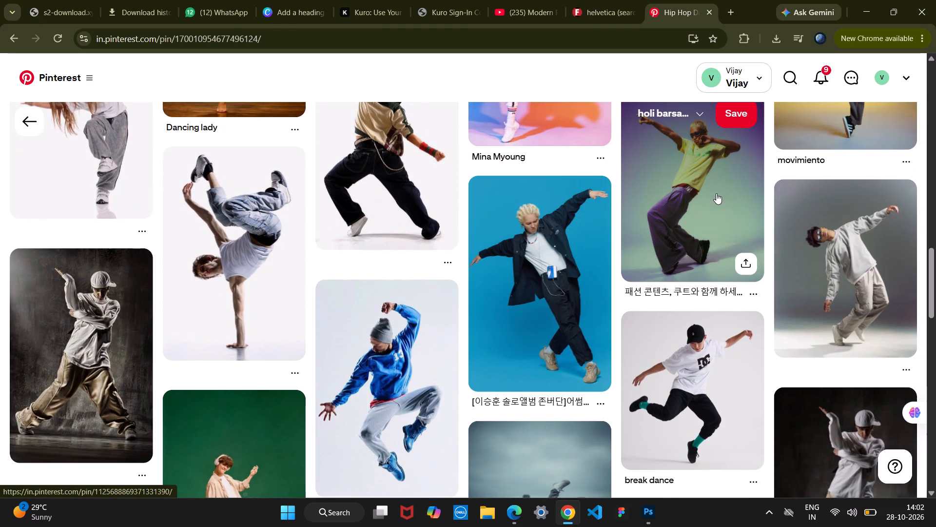
pyautogui.scroll(-3, 461, 264)
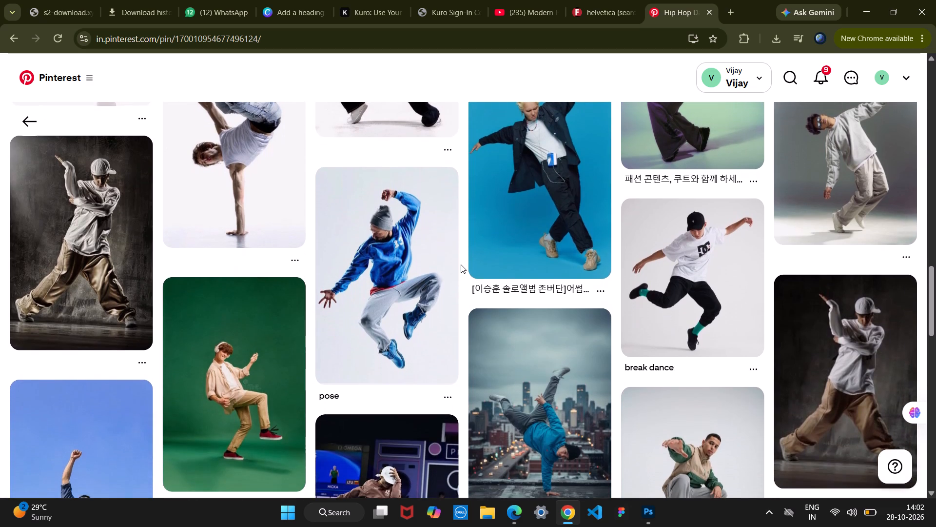
pyautogui.scroll(-2, 461, 264)
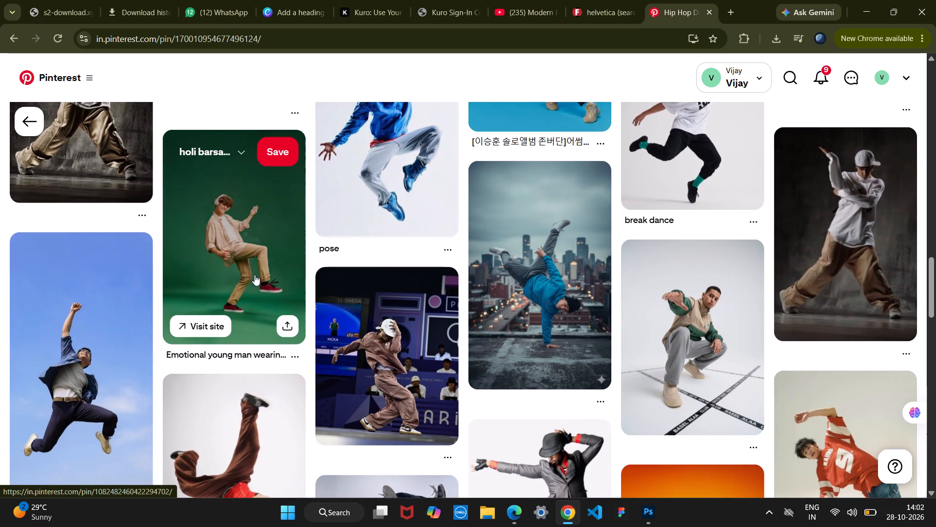
# Switch to the Canva design to check the dancer poster on page 4, and return to the Pinterest pins.
pyautogui.click(294, 3)
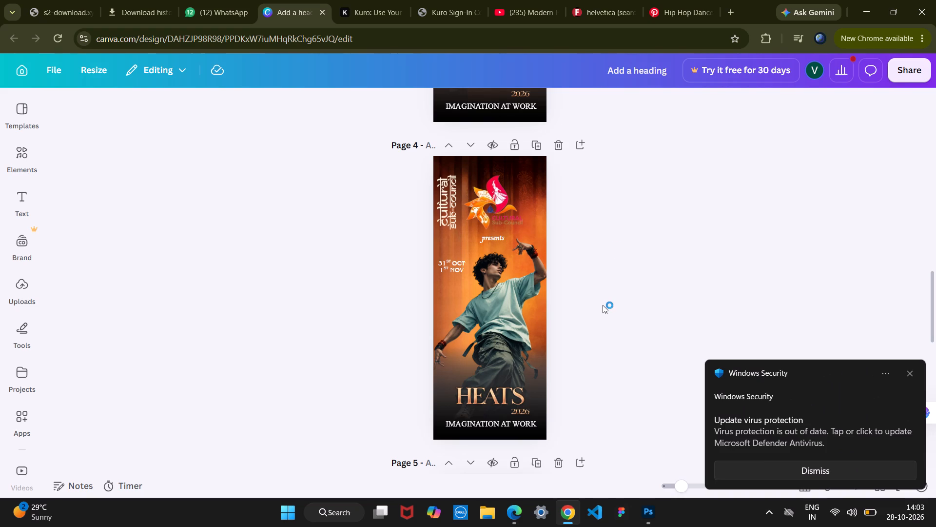
pyautogui.click(671, 6)
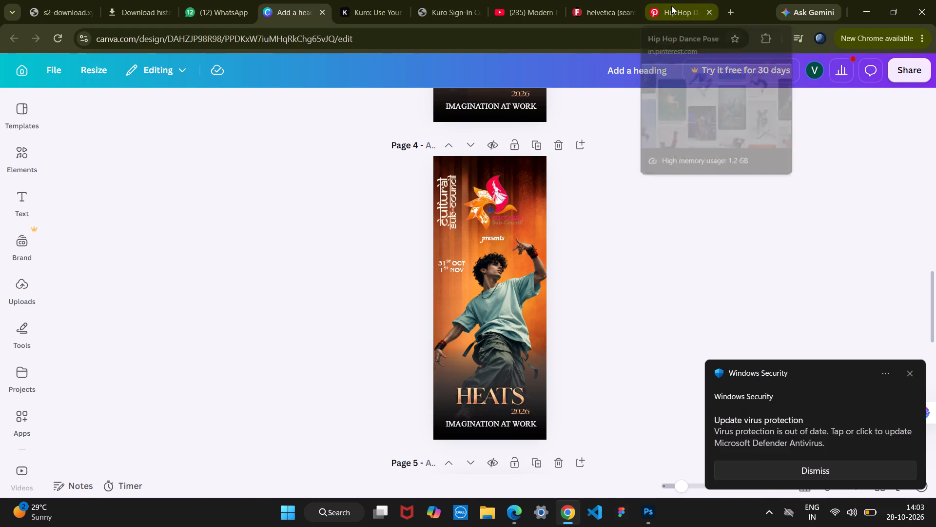
# Dismiss the Windows Security notification covering the related pins.
pyautogui.scroll(-2, 453, 301)
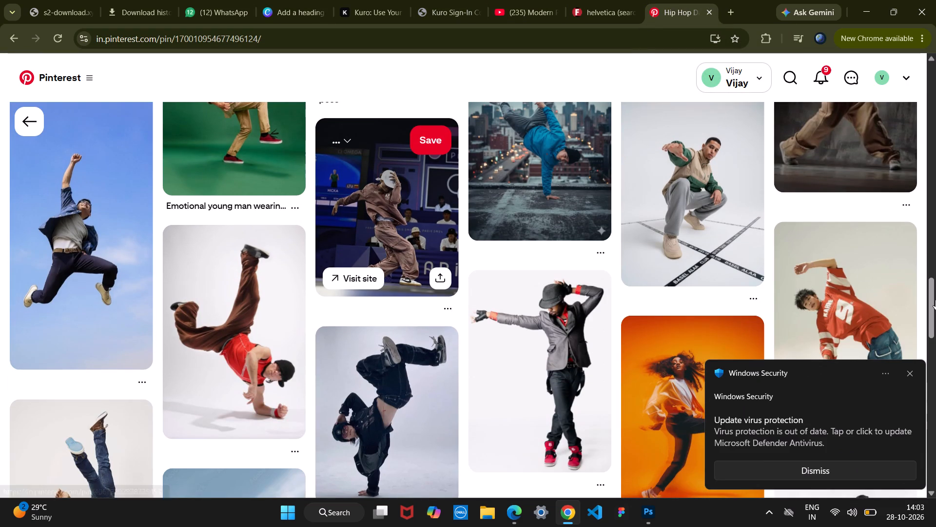
pyautogui.click(909, 374)
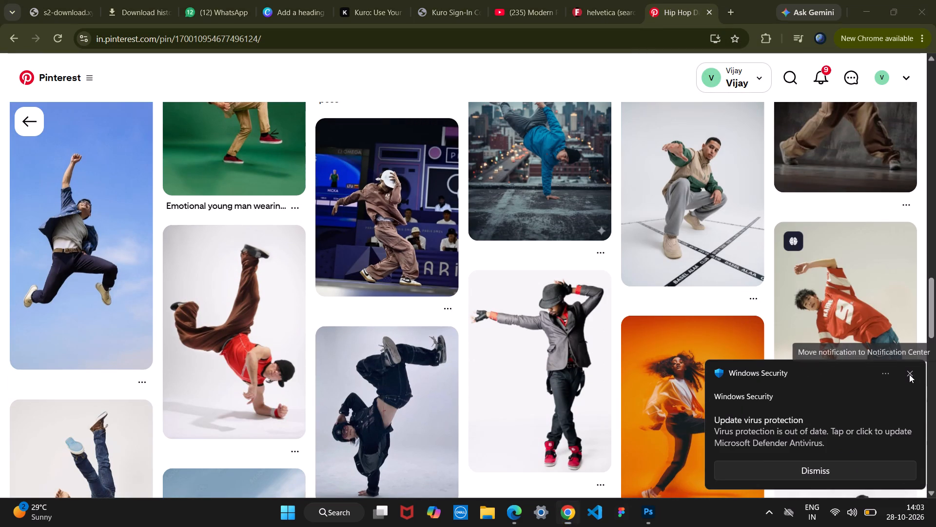
# Browse further through the related pins of the "Hip Hop Dance Pose" pin for a solo hip-hop dancer photo suited to the poster.
pyautogui.scroll(-2, 786, 336)
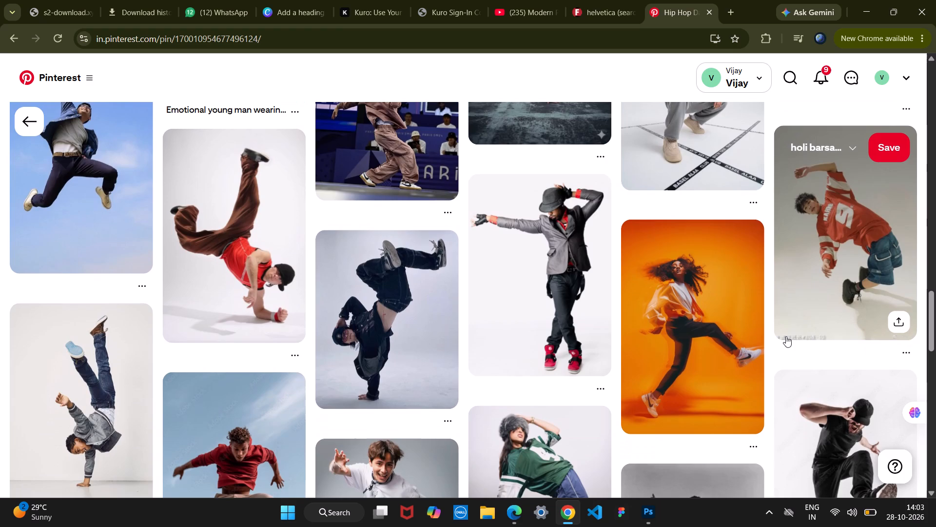
pyautogui.scroll(-5, 786, 336)
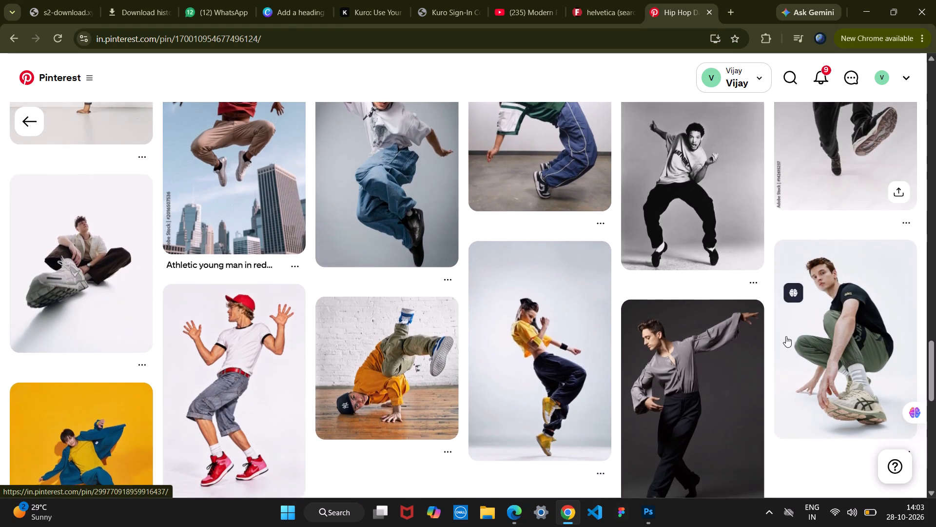
pyautogui.scroll(-4, 786, 336)
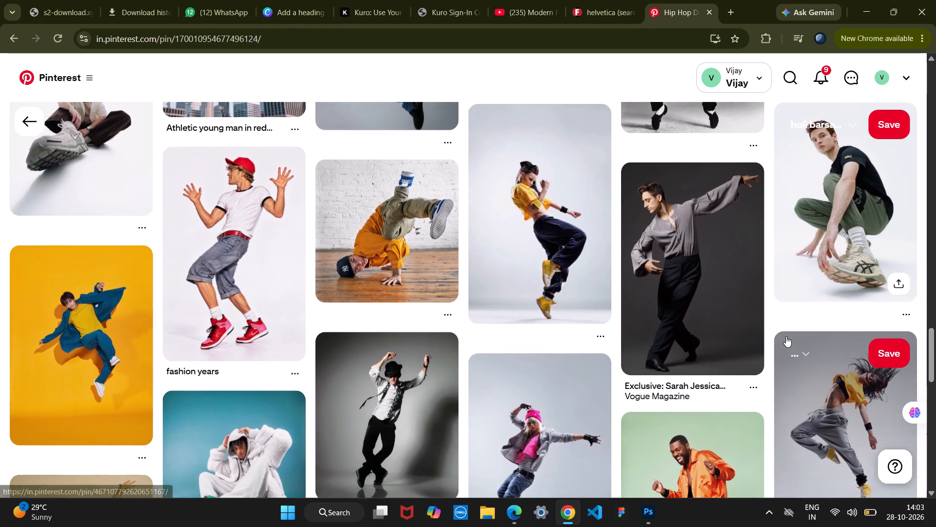
pyautogui.scroll(-2, 786, 336)
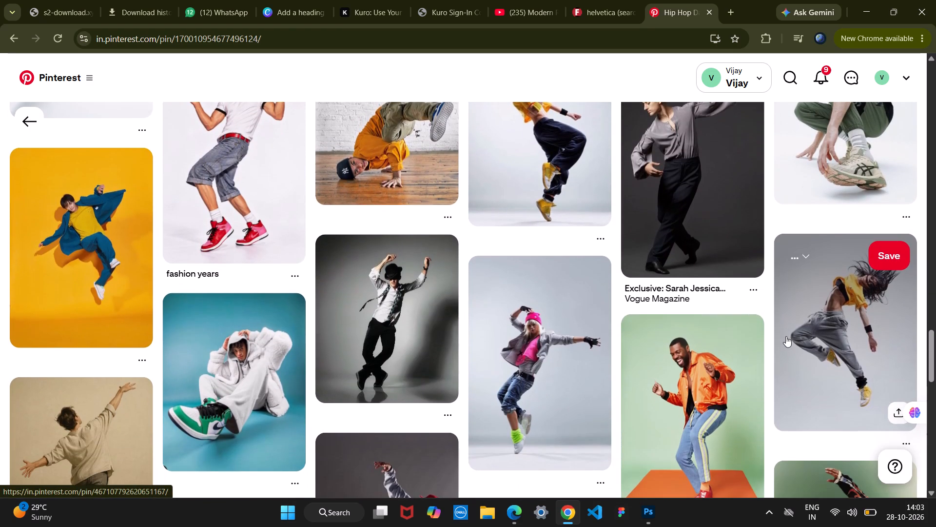
pyautogui.scroll(-4, 786, 336)
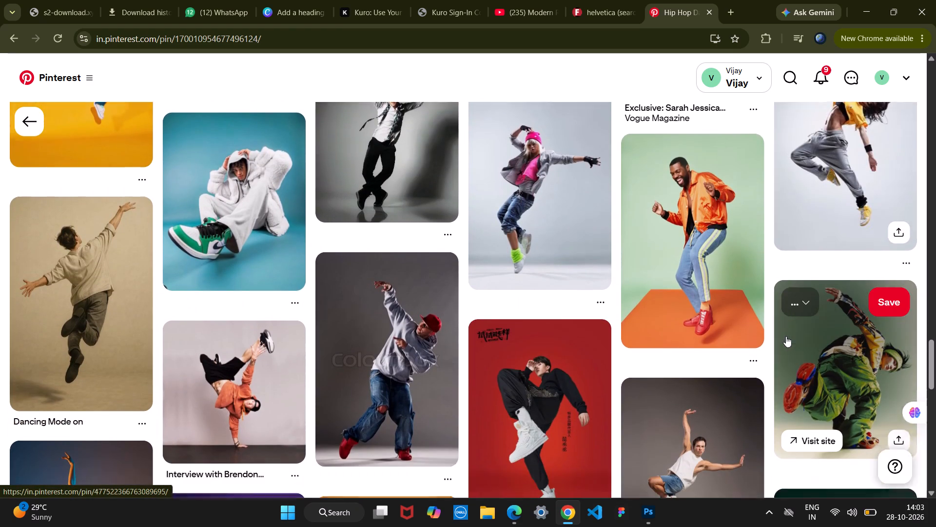
pyautogui.scroll(-2, 786, 336)
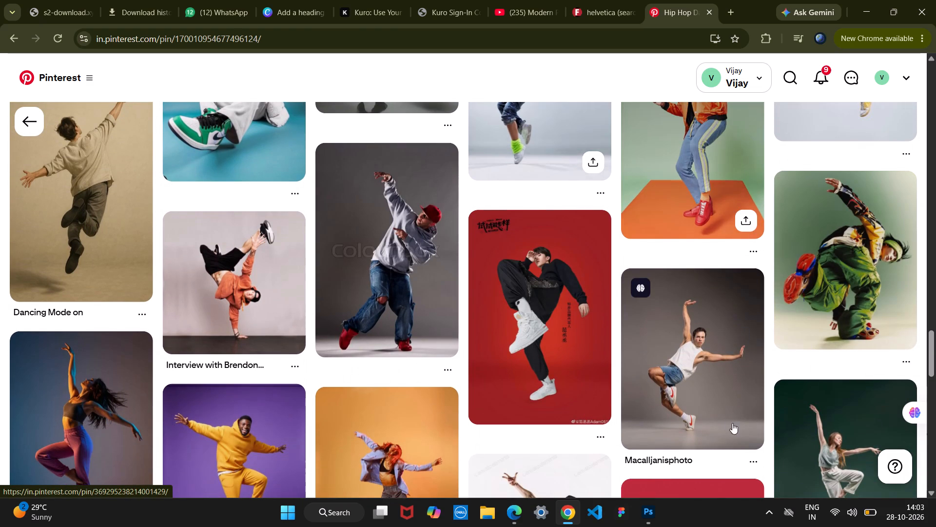
pyautogui.scroll(-2, 729, 417)
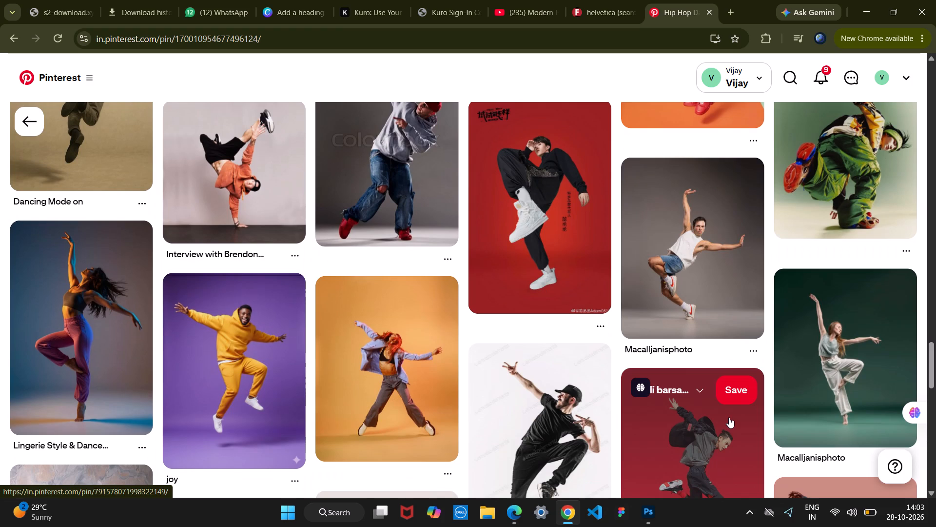
pyautogui.scroll(-1, 729, 417)
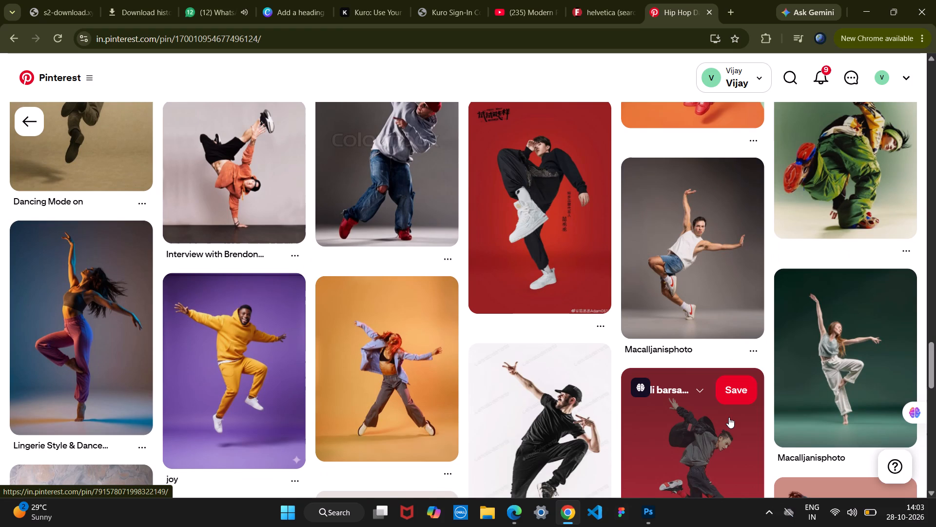
pyautogui.scroll(-3, 729, 417)
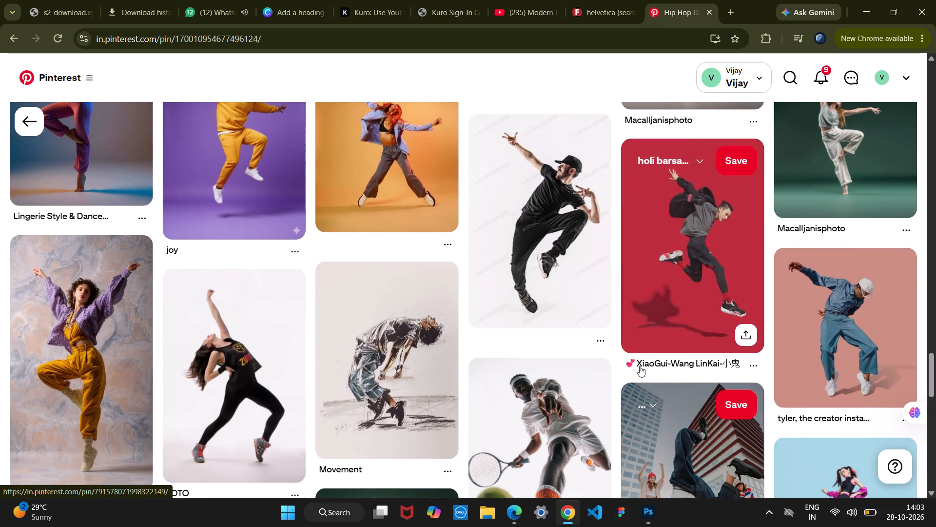
pyautogui.hscroll(5, 640, 366)
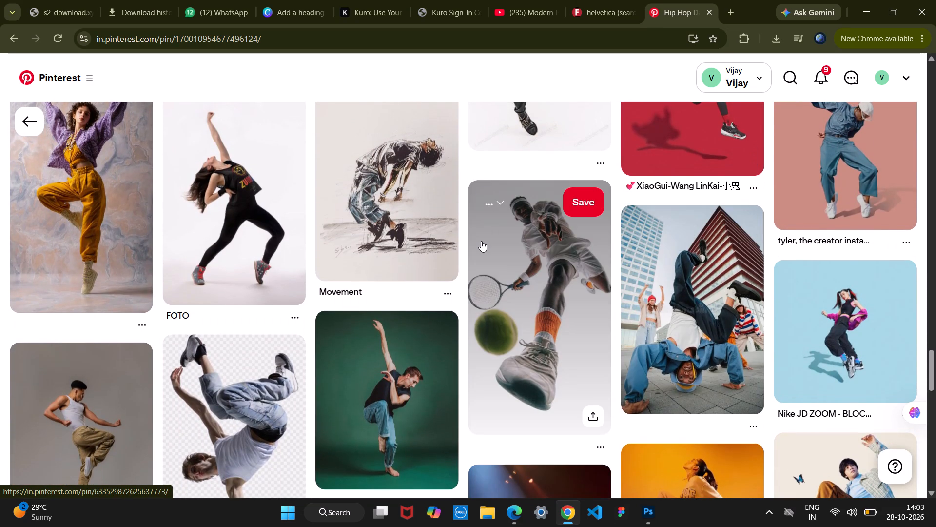
pyautogui.scroll(-1, 481, 241)
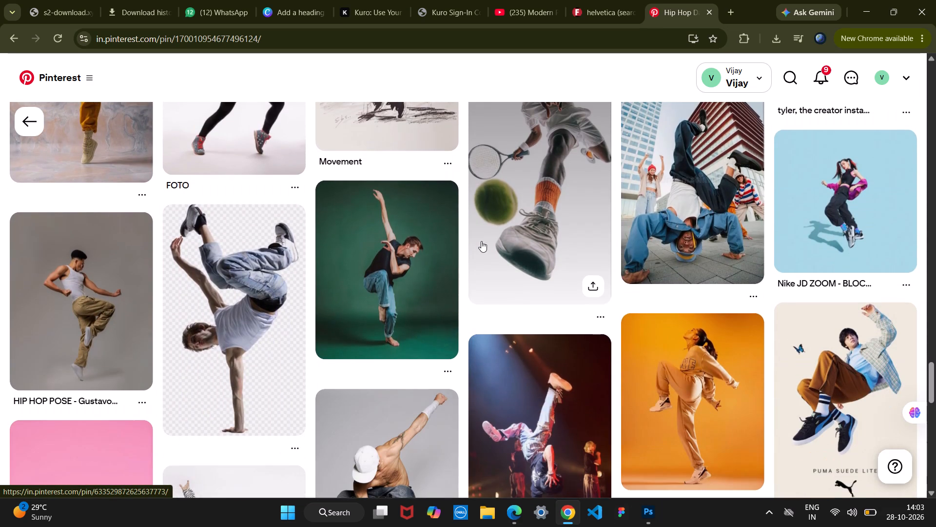
pyautogui.scroll(-7, 481, 241)
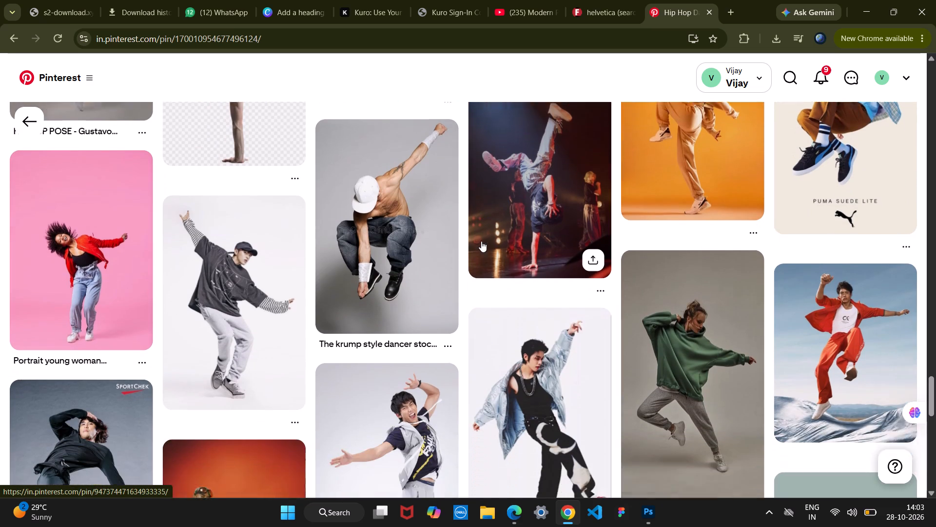
pyautogui.scroll(-4, 481, 241)
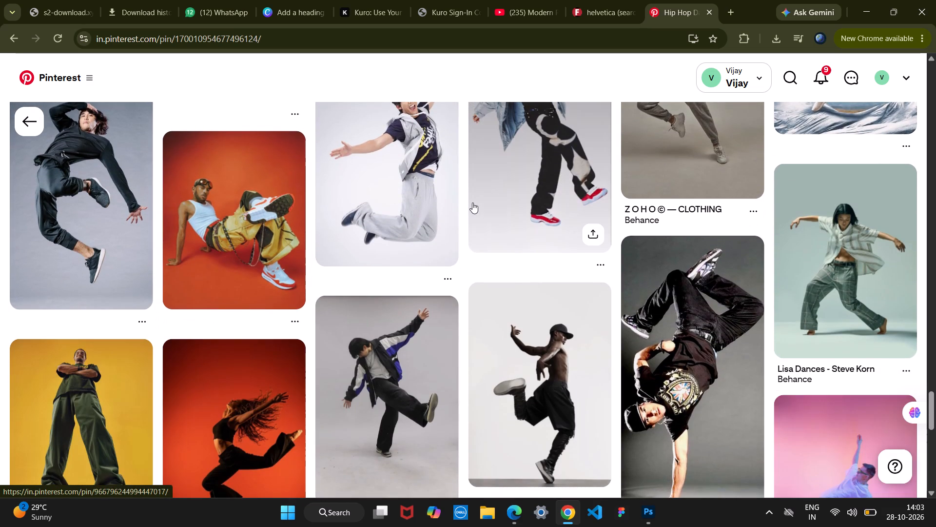
pyautogui.press('Down')
pyautogui.press('Down')
pyautogui.press('Down')
pyautogui.press('Down')
pyautogui.press('Down')
pyautogui.press('Down')
pyautogui.press('Down')
pyautogui.press('Down')
pyautogui.press('Down')
pyautogui.press('Down')
pyautogui.press('Down')
pyautogui.press('Down')
pyautogui.press('Down')
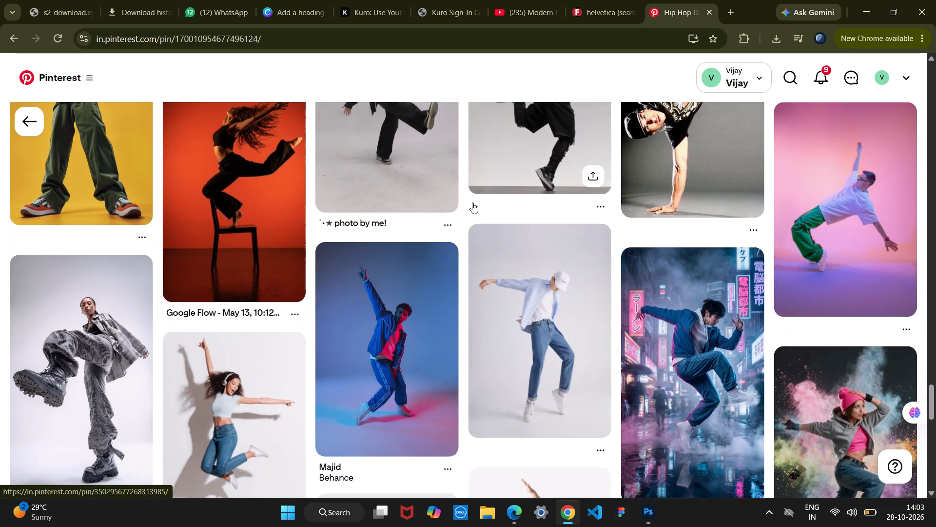
pyautogui.press('Up')
pyautogui.press('Up')
pyautogui.press('Up')
pyautogui.press('Up')
pyautogui.press('Up')
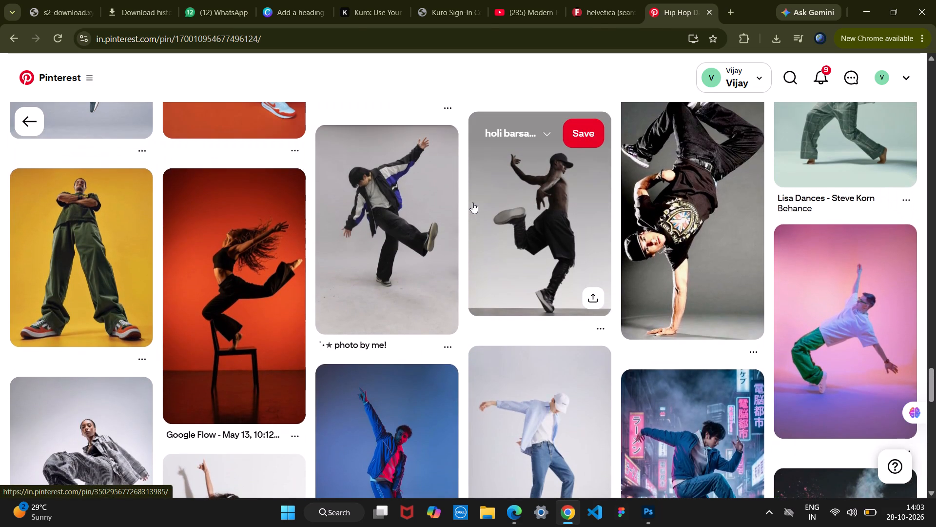
pyautogui.press('Down')
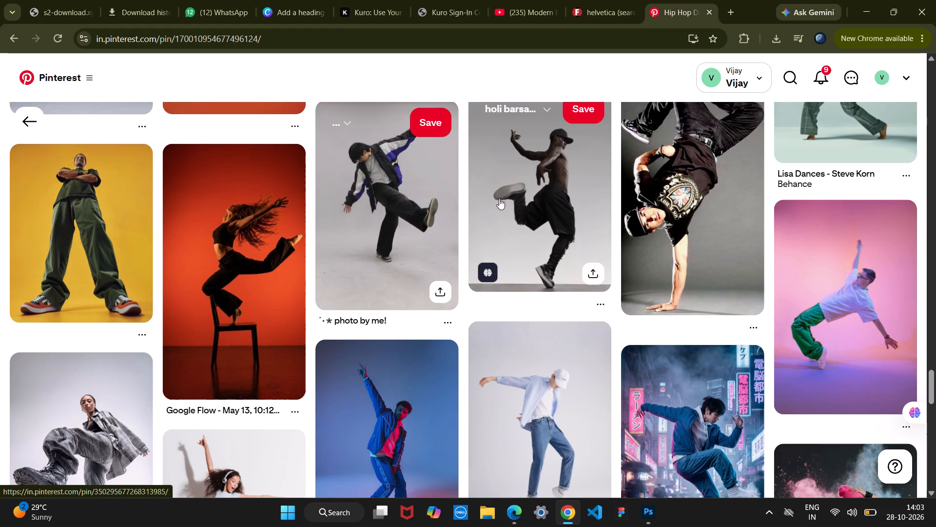
pyautogui.press('Down')
pyautogui.press('Down')
pyautogui.press('Down')
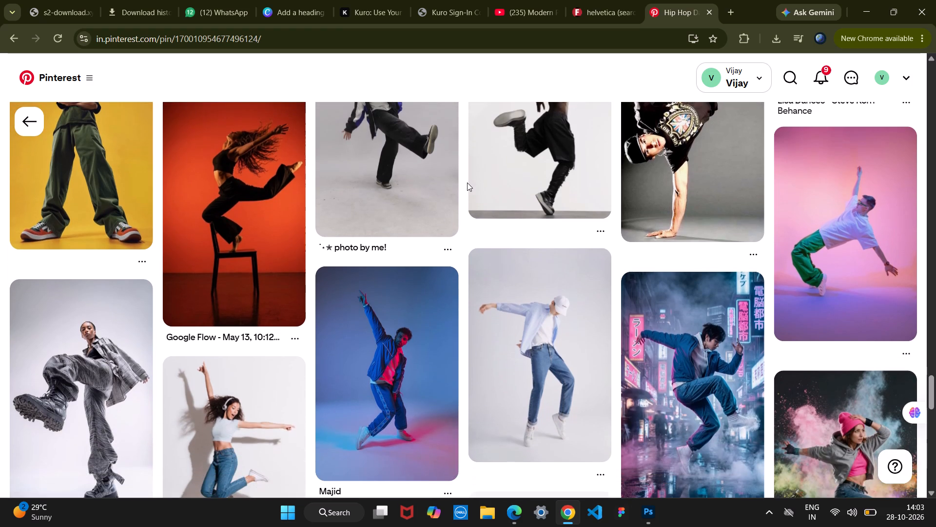
pyautogui.press('Down')
pyautogui.press('Down')
pyautogui.press('Down')
pyautogui.press('Down')
pyautogui.press('Down')
pyautogui.press('Down')
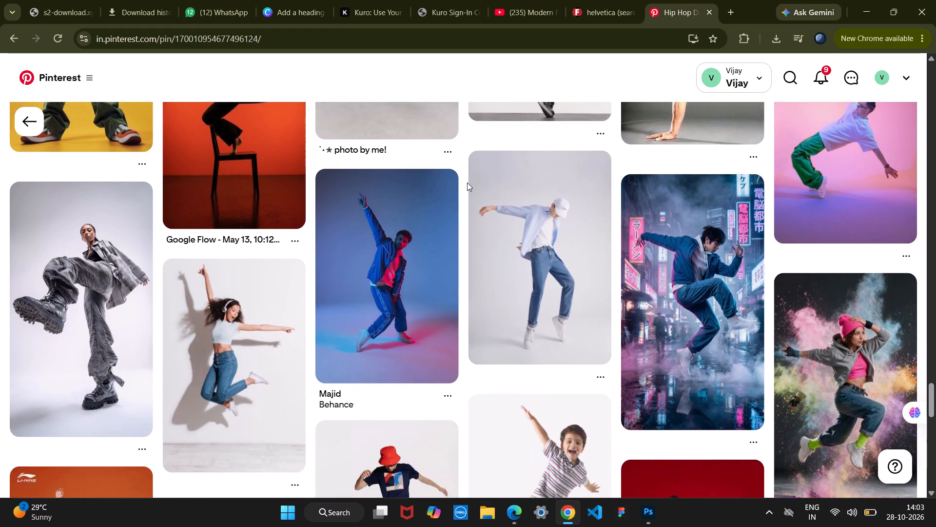
pyautogui.press('Down')
pyautogui.press('Down')
pyautogui.press('Down')
pyautogui.press('Down')
pyautogui.press('Down')
pyautogui.press('Down')
pyautogui.press('Down')
pyautogui.press('Down')
pyautogui.press('Down')
pyautogui.press('Down')
pyautogui.press('Down')
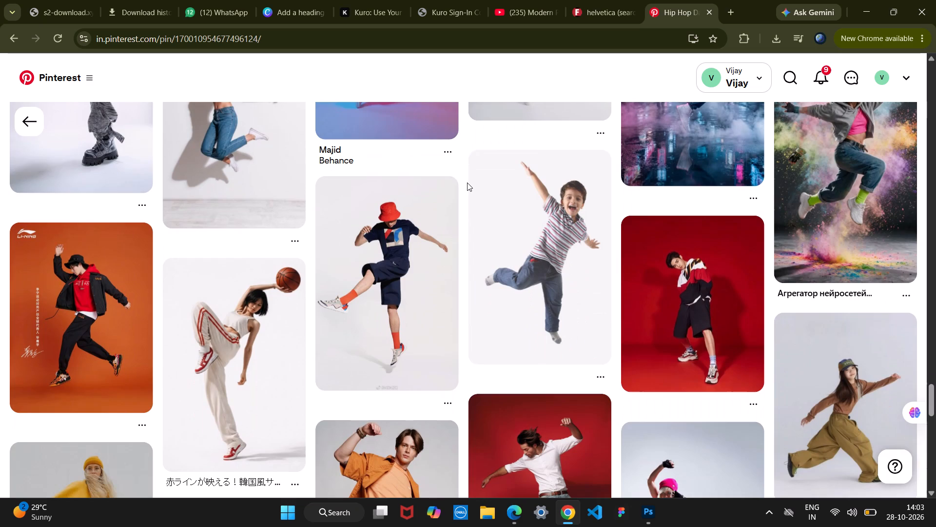
pyautogui.press('Down')
pyautogui.press('Down')
pyautogui.press('Down')
pyautogui.press('Down')
pyautogui.press('Down')
pyautogui.press('Down')
pyautogui.press('Down')
pyautogui.press('Down')
pyautogui.press('Down')
pyautogui.press('Down')
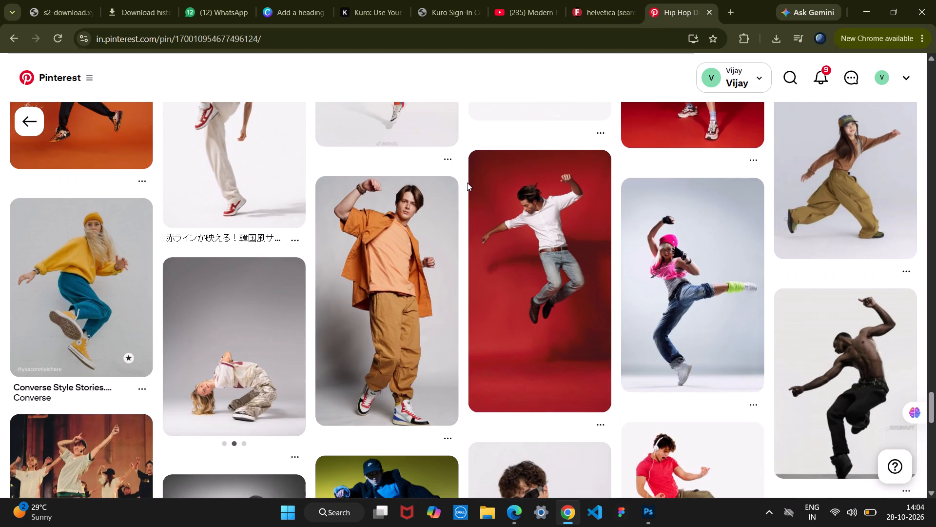
pyautogui.press('Down')
pyautogui.press('Down')
pyautogui.press('Down')
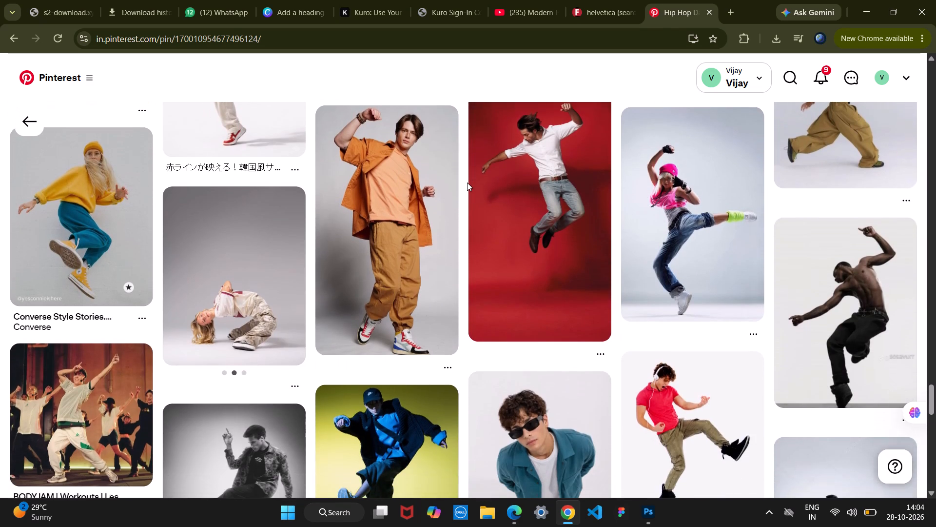
pyautogui.press('Down')
pyautogui.press('Down')
pyautogui.press('Down')
pyautogui.press('Down')
pyautogui.press('Down')
pyautogui.press('Down')
pyautogui.press('Down')
pyautogui.press('Down')
pyautogui.press('Down')
pyautogui.press('Down')
pyautogui.press('Down')
pyautogui.press('Down')
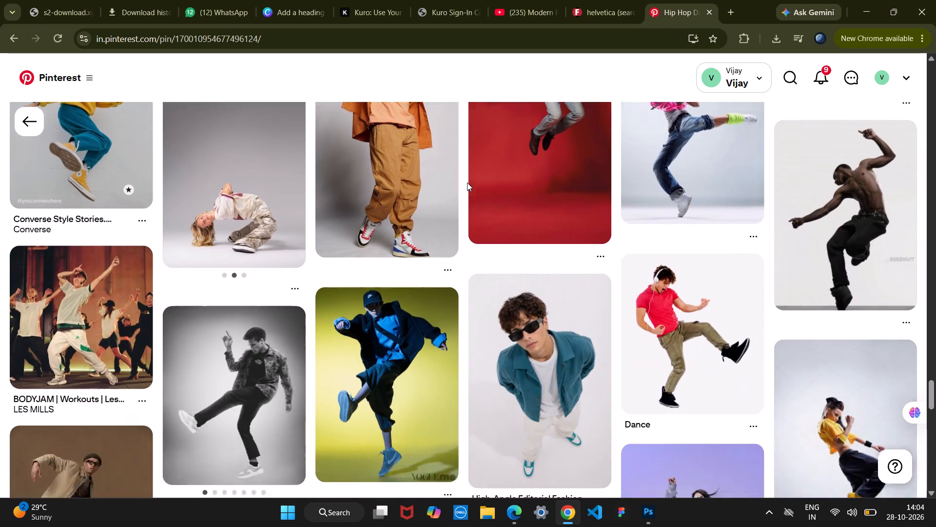
pyautogui.press('Down')
pyautogui.press('Down')
pyautogui.press('Down')
pyautogui.press('Down')
pyautogui.press('Down')
pyautogui.press('Down')
pyautogui.press('Down')
pyautogui.press('Down')
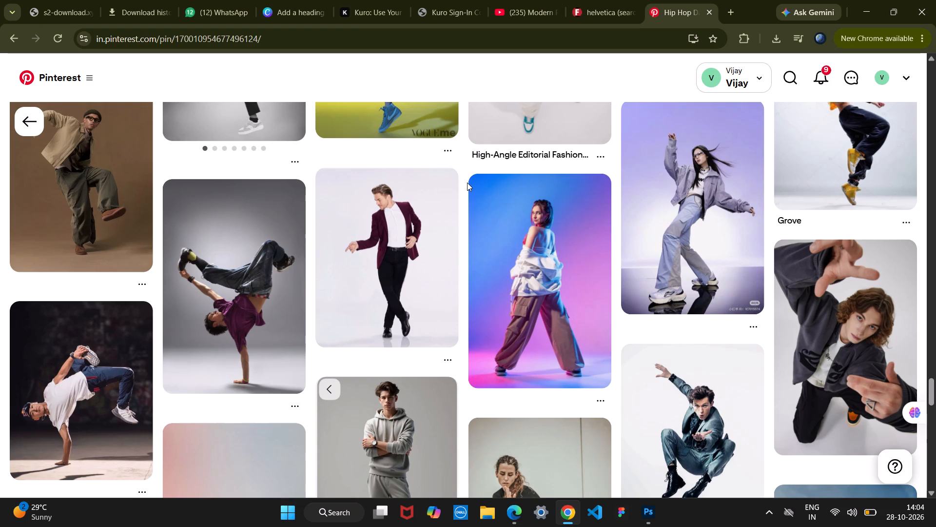
pyautogui.press('Down')
pyautogui.press('Down')
pyautogui.press('Down')
pyautogui.press('Down')
pyautogui.press('Down')
pyautogui.press('Down')
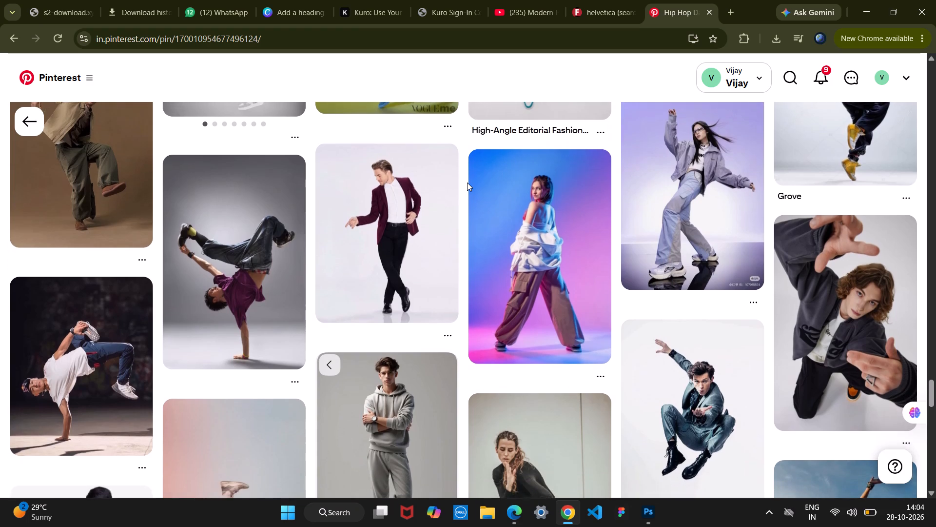
pyautogui.press('Down')
pyautogui.press('Down')
pyautogui.press('Down')
pyautogui.press('Down')
pyautogui.press('Down')
pyautogui.press('Down')
pyautogui.press('Down')
pyautogui.press('Down')
pyautogui.press('Down')
pyautogui.press('Down')
pyautogui.press('Down')
pyautogui.press('Down')
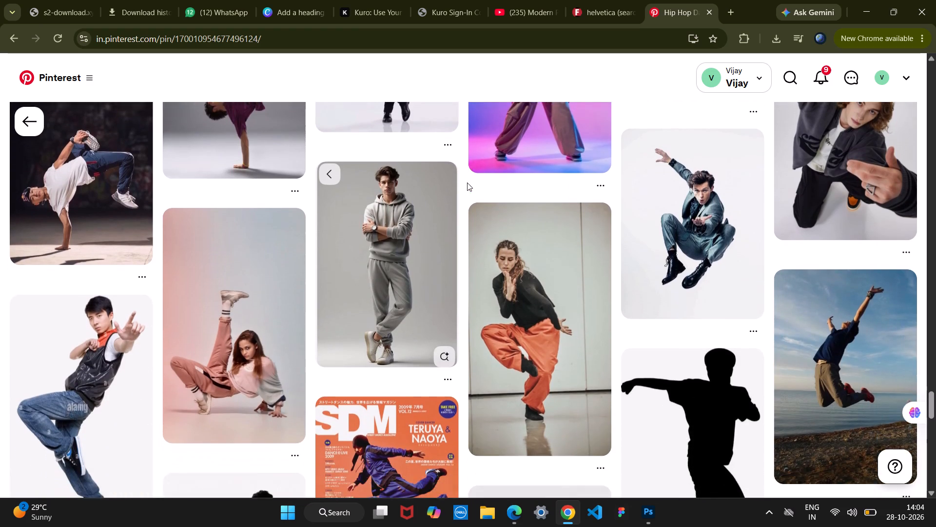
pyautogui.press('Down')
pyautogui.press('Down')
pyautogui.press('Down')
pyautogui.press('Down')
pyautogui.press('Down')
pyautogui.press('Down')
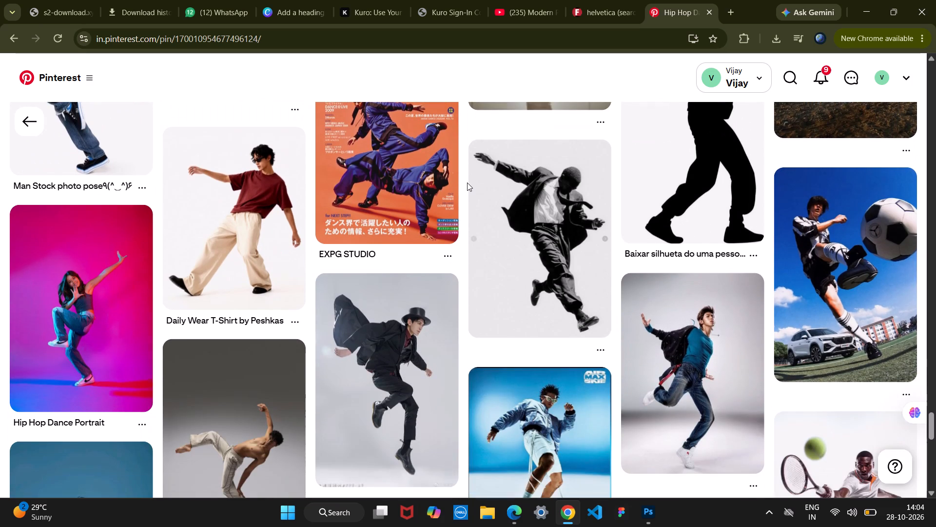
pyautogui.press('Down')
pyautogui.press('Down')
pyautogui.press('Down')
pyautogui.press('Down')
pyautogui.press('Down')
pyautogui.press('Down')
pyautogui.press('Down')
pyautogui.press('Down')
pyautogui.press('Down')
pyautogui.press('Down')
pyautogui.press('Down')
pyautogui.press('Down')
pyautogui.press('Down')
pyautogui.press('Down')
pyautogui.press('Down')
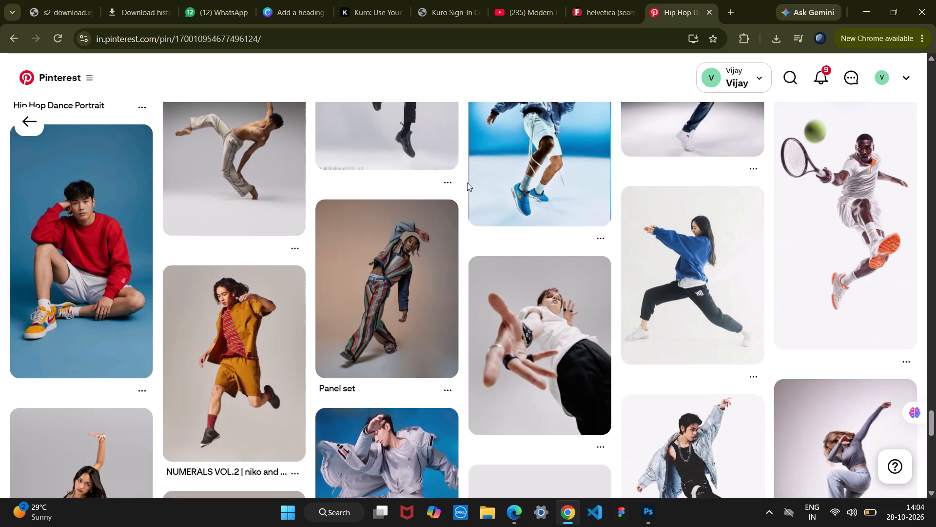
pyautogui.press('Down')
pyautogui.press('Down')
pyautogui.press('Down')
pyautogui.press('Down')
pyautogui.press('Down')
pyautogui.press('Down')
pyautogui.press('Down')
pyautogui.press('Down')
pyautogui.press('Down')
pyautogui.press('Down')
pyautogui.press('Down')
pyautogui.press('Down')
pyautogui.press('Down')
pyautogui.press('Down')
pyautogui.press('Down')
pyautogui.press('Down')
pyautogui.press('Down')
pyautogui.press('Down')
pyautogui.press('Down')
pyautogui.press('Down')
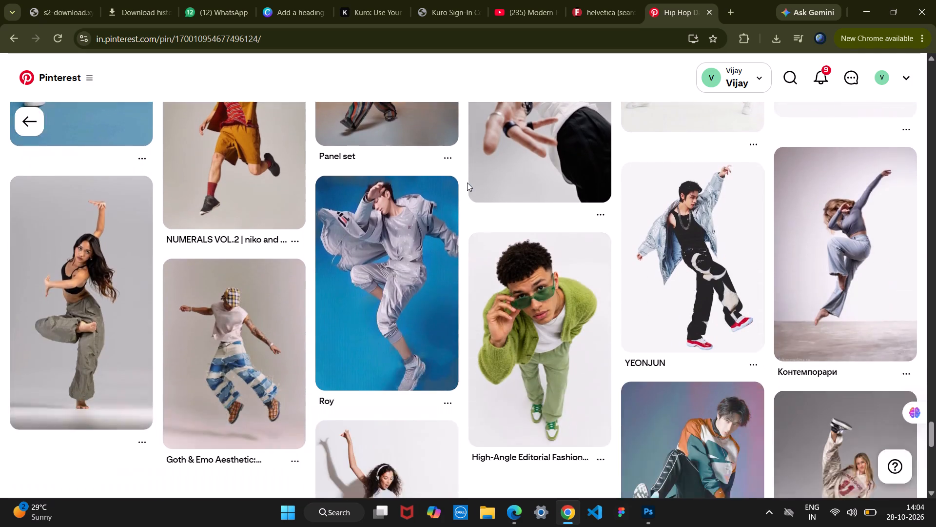
pyautogui.press('Up')
pyautogui.press('Up')
pyautogui.press('Up')
pyautogui.press('Up')
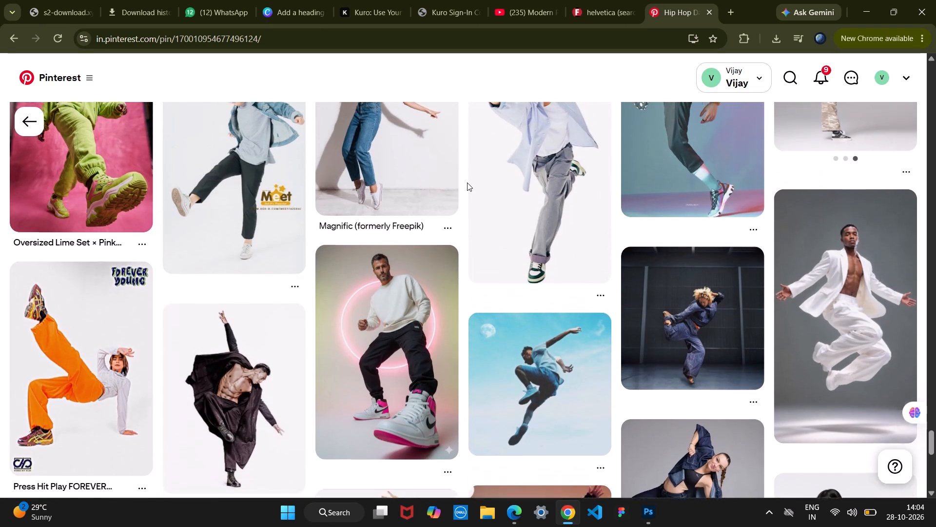
pyautogui.press('Up')
pyautogui.press('Up')
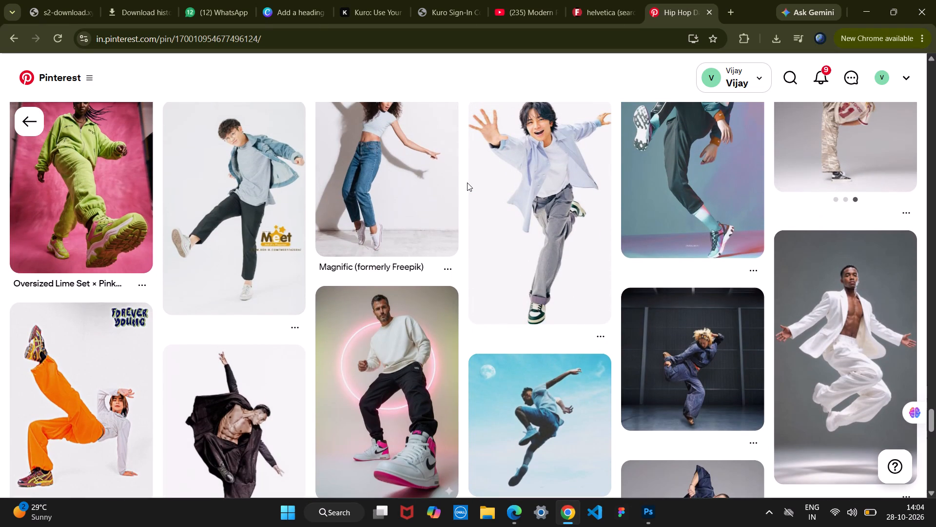
# Examine more of the pins related to "Hip Hop Dance Pose" for a solo dancer photo that suits the poster.
pyautogui.press('Down')
pyautogui.press('Up')
pyautogui.press('Down')
pyautogui.press('Down')
pyautogui.press('Down')
pyautogui.press('Down')
pyautogui.press('Down')
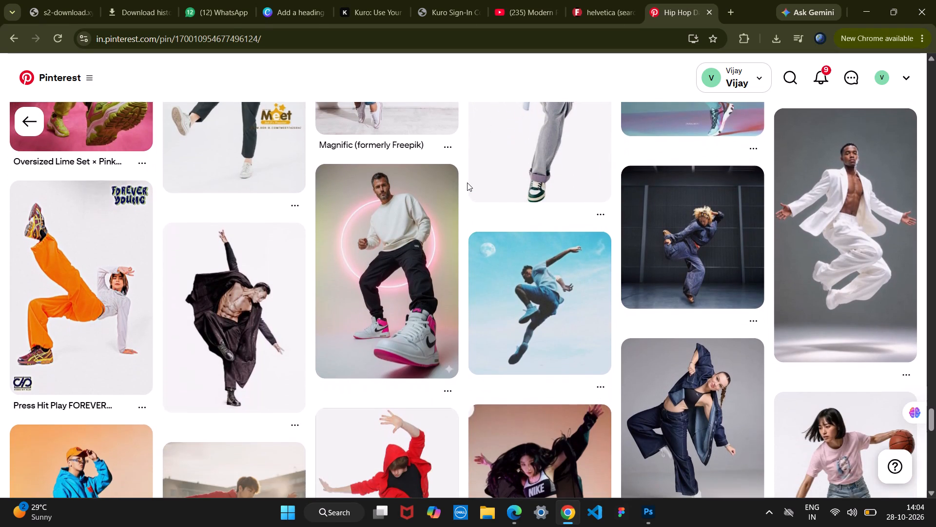
pyautogui.press('Down')
pyautogui.press('Down')
pyautogui.press('Down')
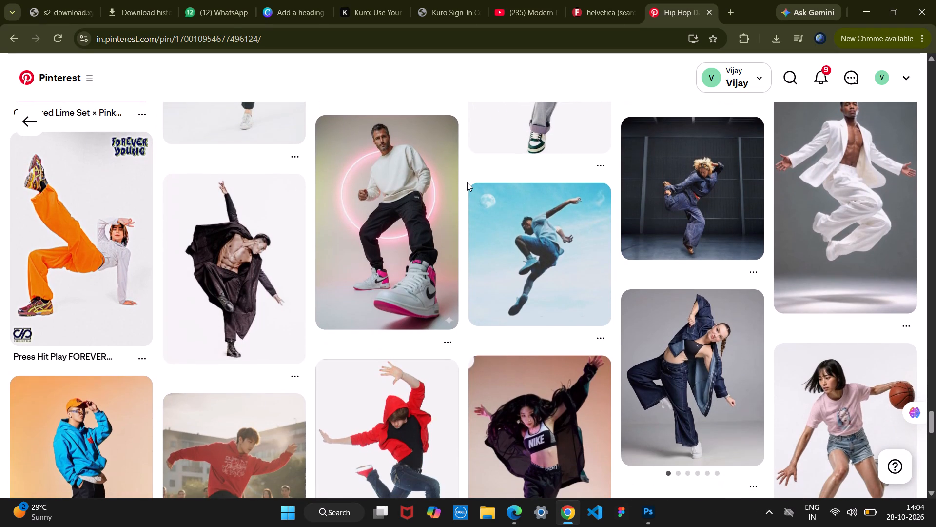
pyautogui.press('Down')
pyautogui.press('Down')
pyautogui.press('Down')
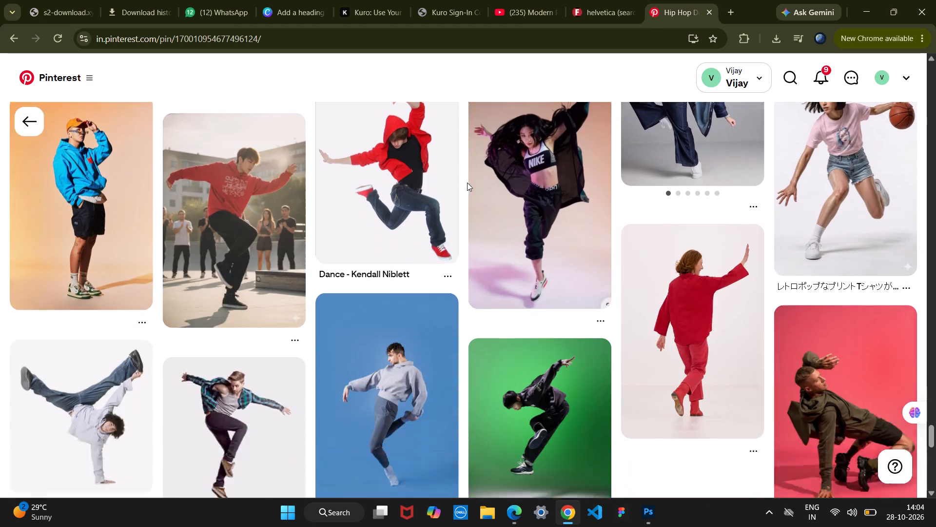
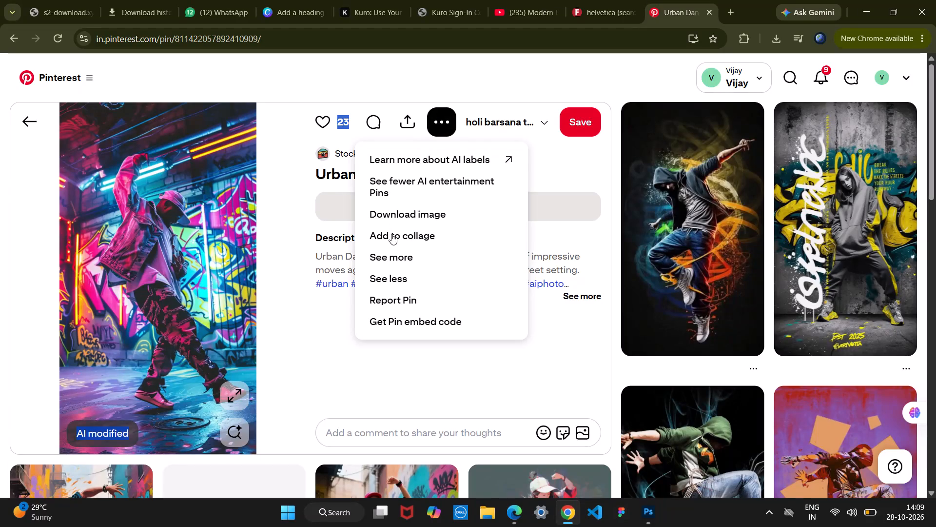
# Download the image of the "Urban Dance Vibe" pin.
pyautogui.click(398, 219)
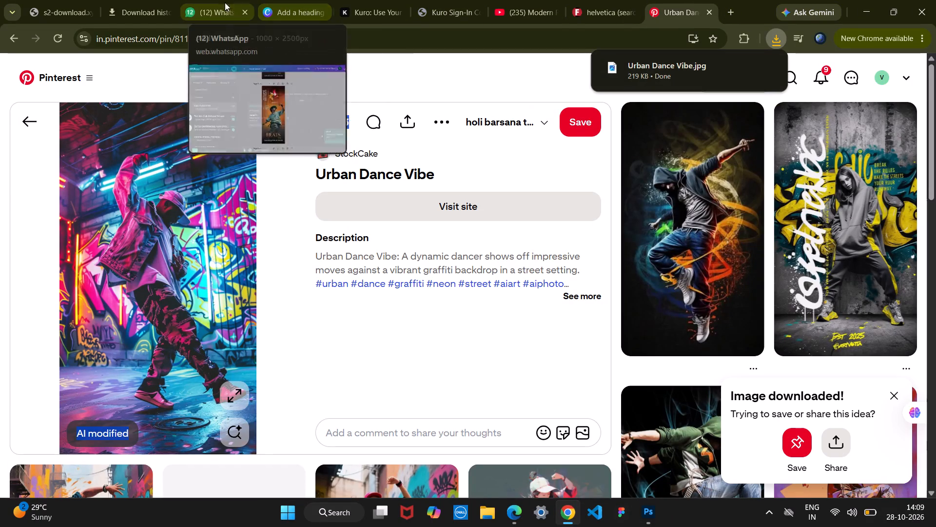
# Switch to the Canva design and review the HEATS 2026 poster variants through to the dancer poster on page 4.
pyautogui.click(294, 2)
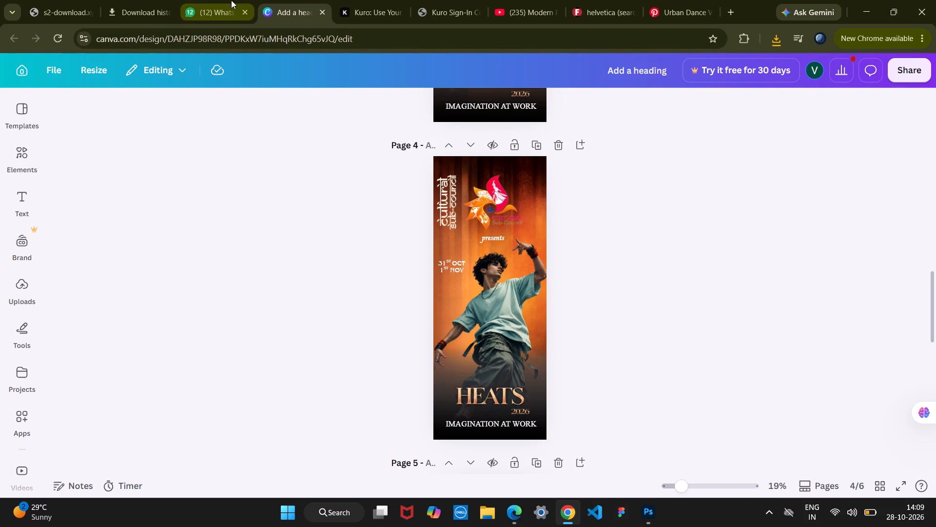
pyautogui.click(23, 72)
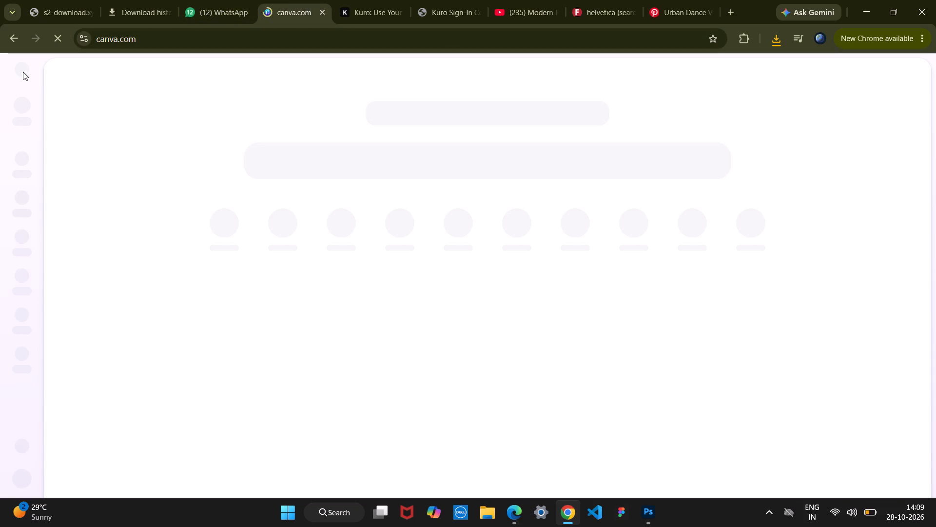
pyautogui.click(15, 41)
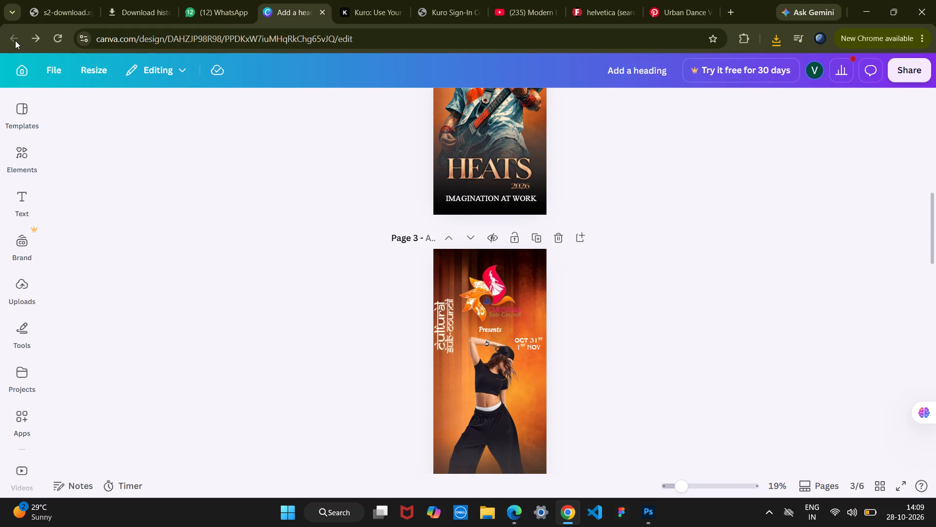
pyautogui.scroll(-1, 15, 41)
pyautogui.scroll(2, 353, 254)
pyautogui.scroll(-2, 353, 254)
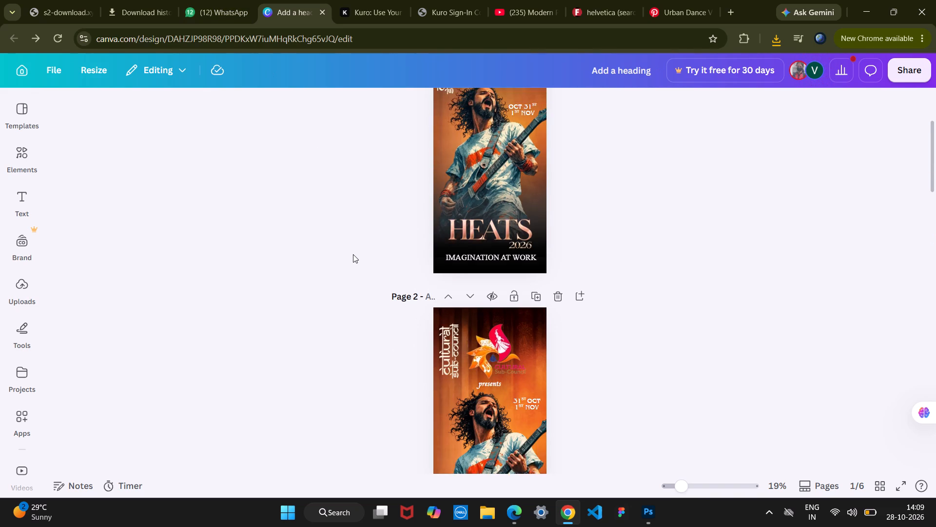
pyautogui.scroll(-3, 353, 254)
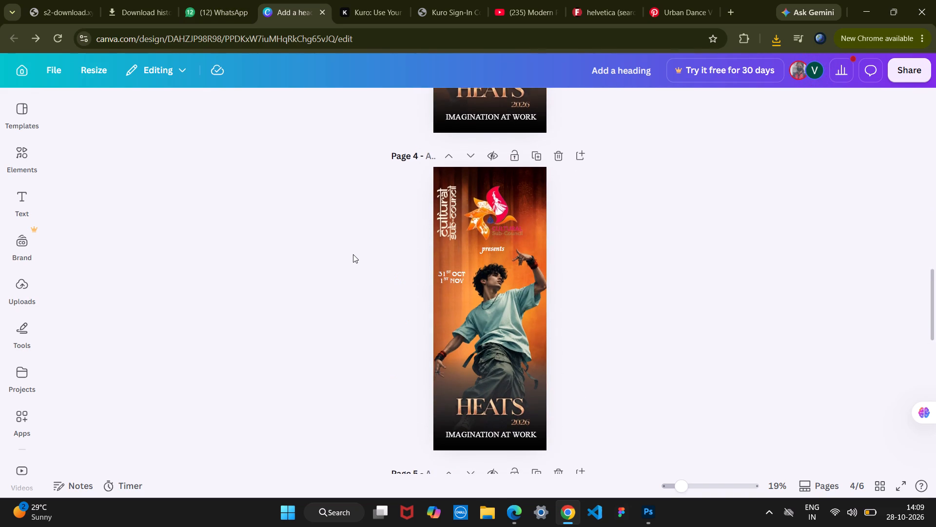
pyautogui.scroll(-1, 353, 254)
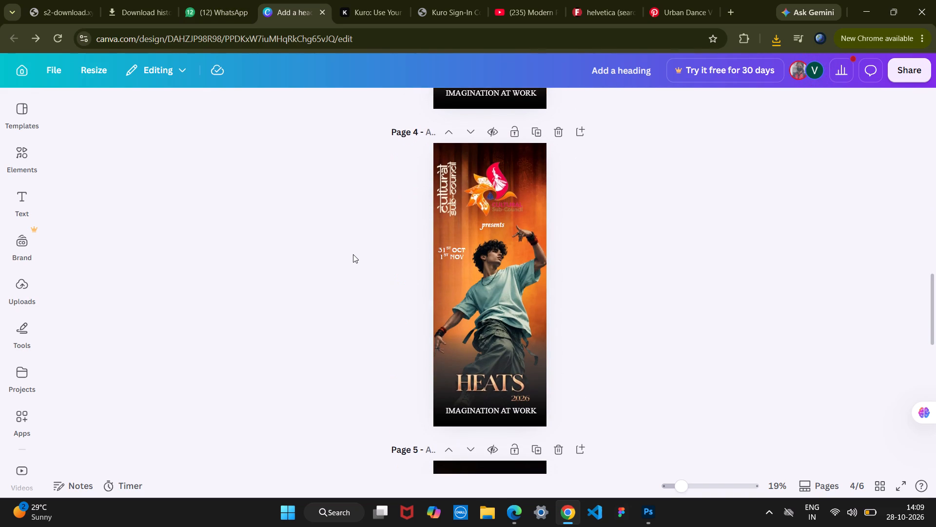
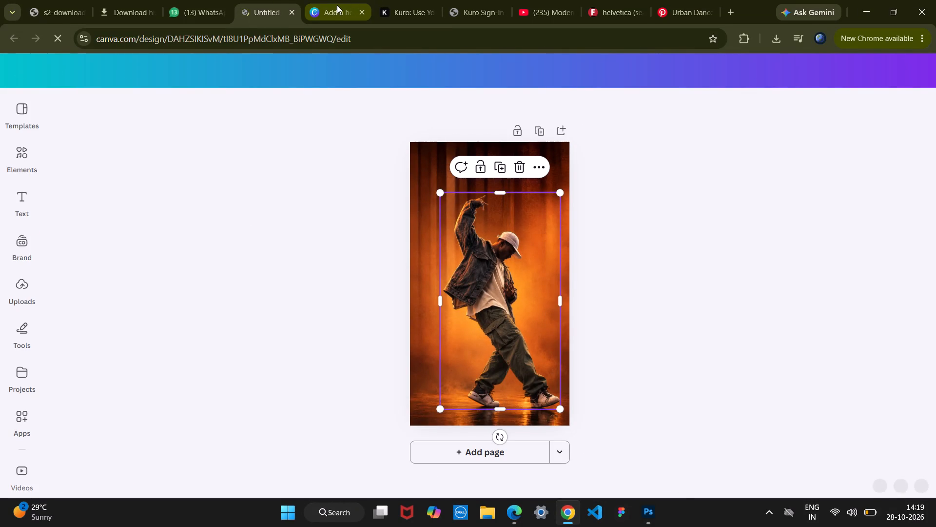
# Switch to the "Add a heading" Canva design and view the HEATS 2026 guitarist poster on page 2.
pyautogui.click(337, 5)
pyautogui.scroll(-4, 539, 219)
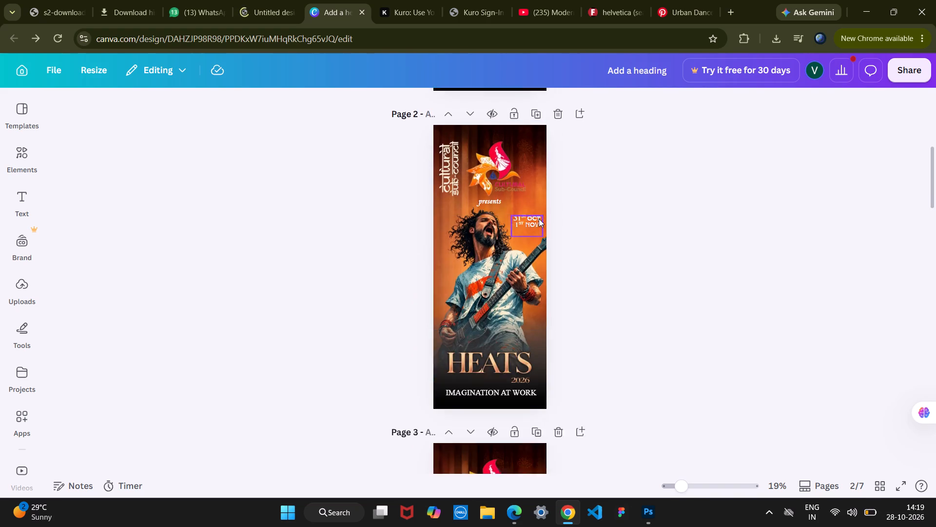
# Paste the cut-out dancer in the cap onto the page 5 poster.
pyautogui.scroll(-8, 539, 219)
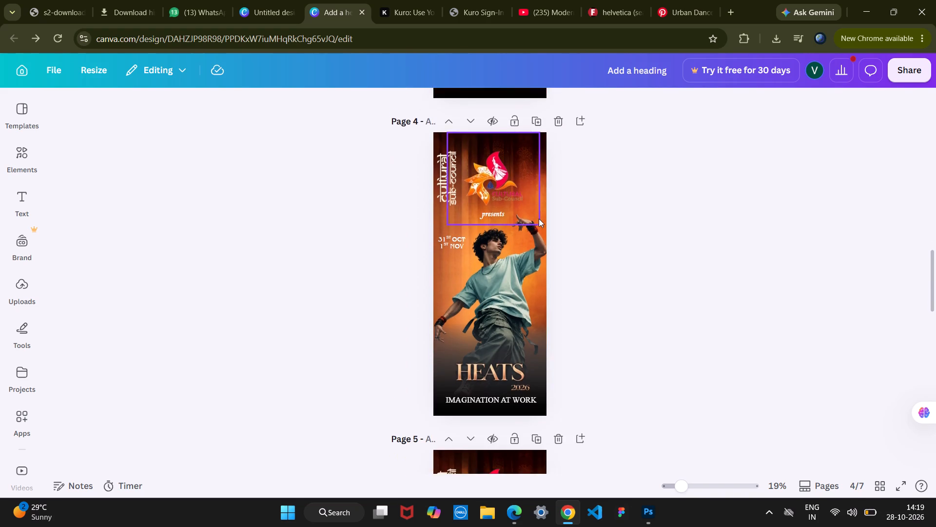
pyautogui.scroll(-4, 539, 219)
pyautogui.scroll(-1, 554, 280)
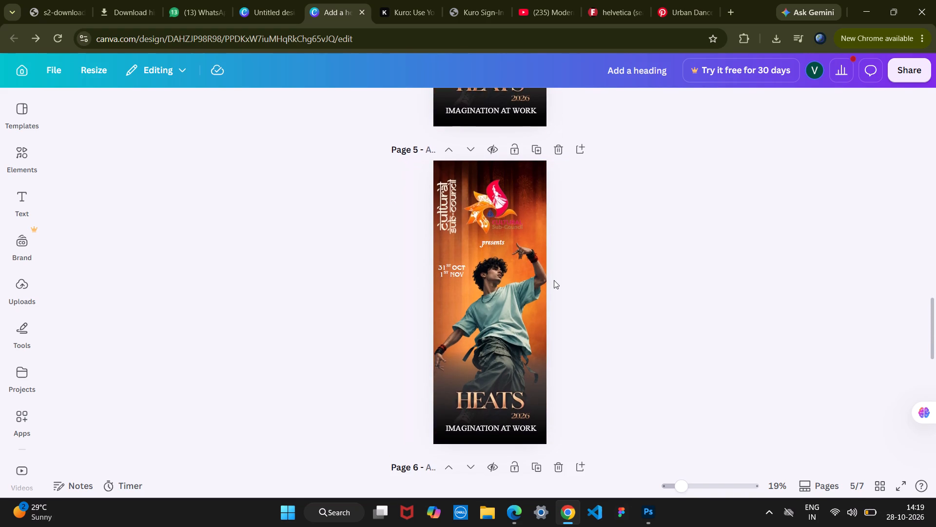
pyautogui.scroll(-1, 554, 280)
pyautogui.hotkey('ctrl', 'v')
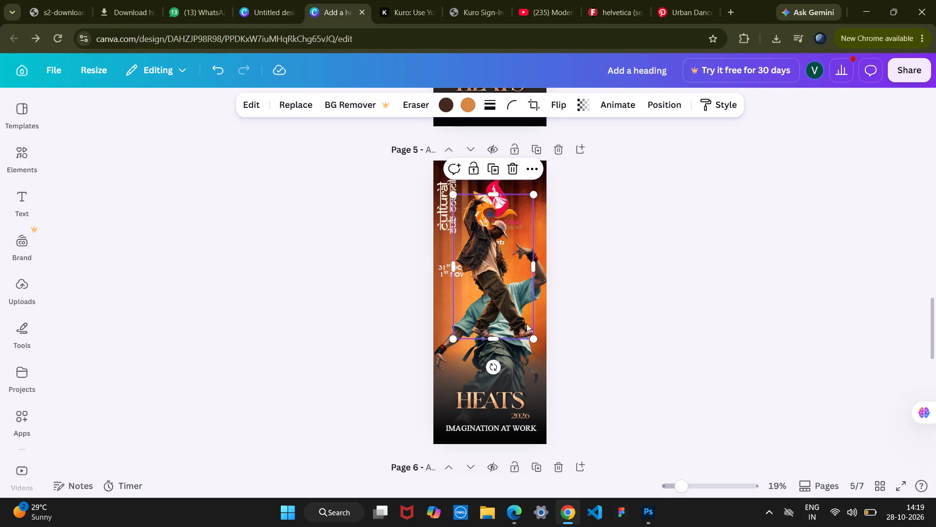
# Remove the previous teal-shirt dancer from the page 5 poster.
pyautogui.click(540, 287)
pyautogui.click(508, 222)
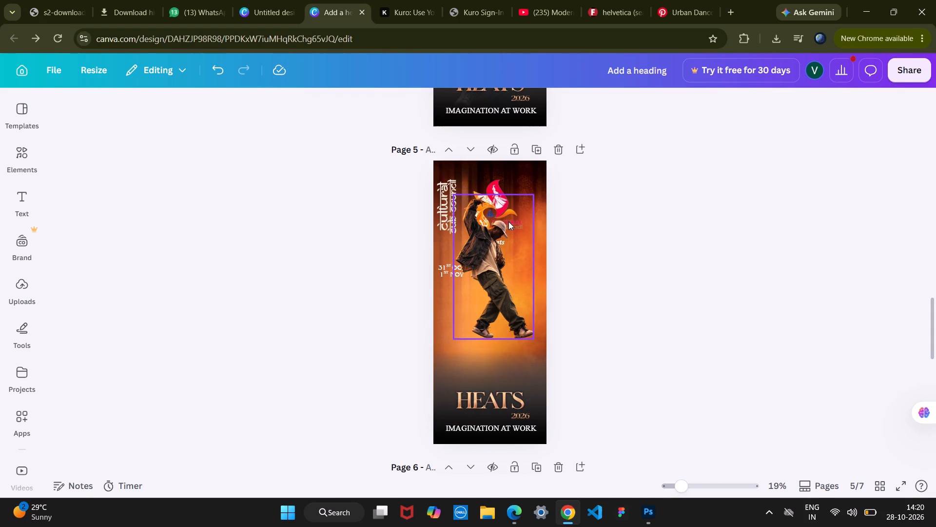
# Resize the capped dancer to about three quarters of the poster width and place it below "presents", with the feet over the HEATS title.
pyautogui.moveTo(493, 261); pyautogui.dragTo(491, 311)
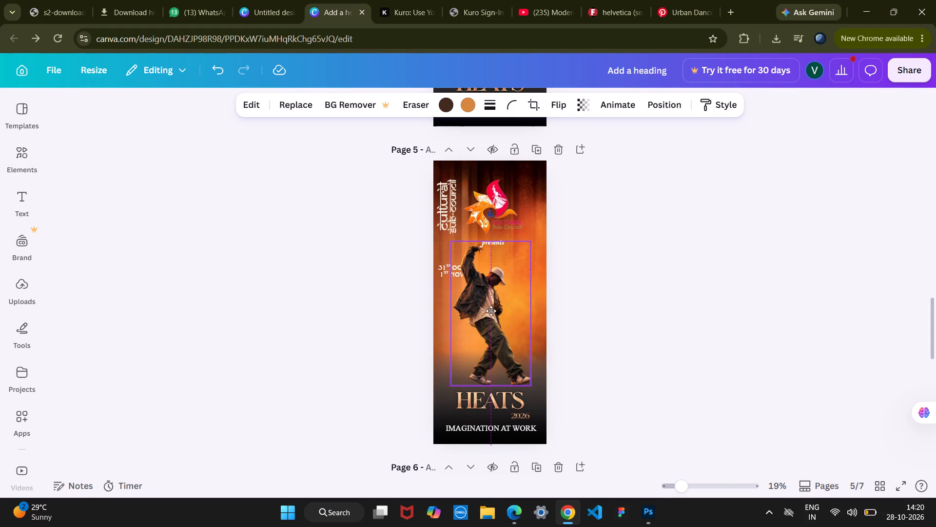
pyautogui.moveTo(491, 311); pyautogui.dragTo(491, 324)
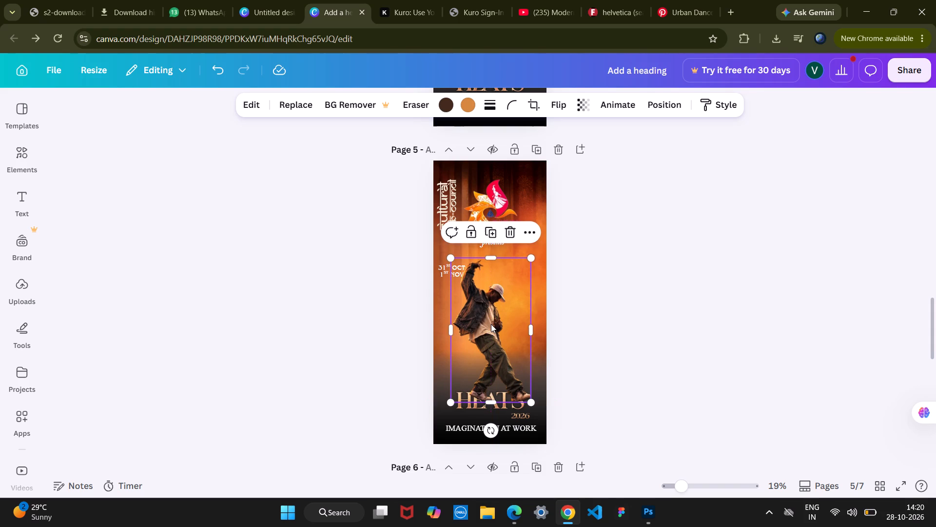
pyautogui.moveTo(449, 258); pyautogui.dragTo(421, 222)
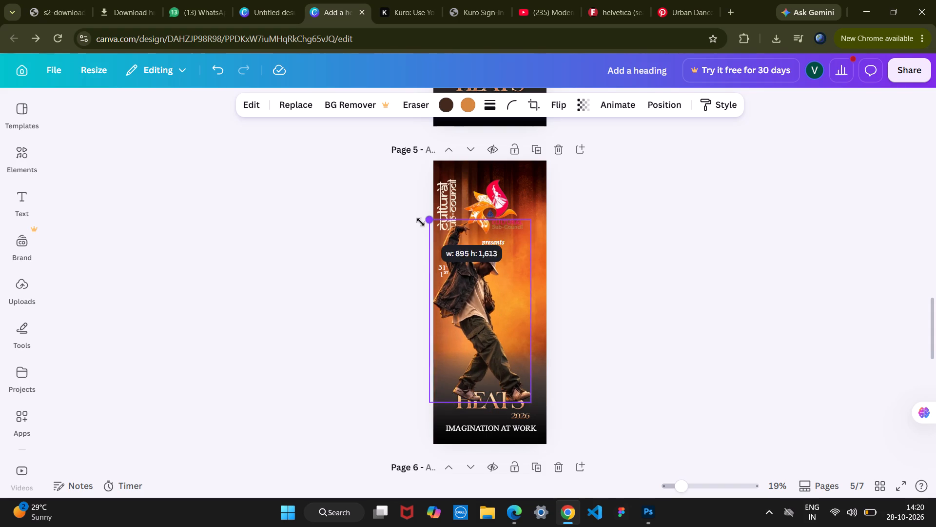
pyautogui.moveTo(421, 222); pyautogui.dragTo(414, 214)
pyautogui.moveTo(481, 301); pyautogui.dragTo(492, 322)
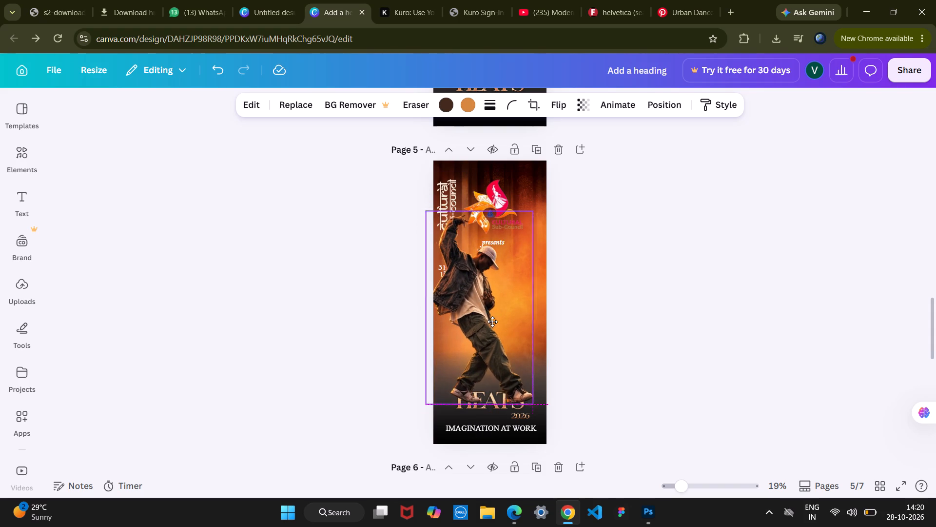
pyautogui.moveTo(492, 322); pyautogui.dragTo(497, 329)
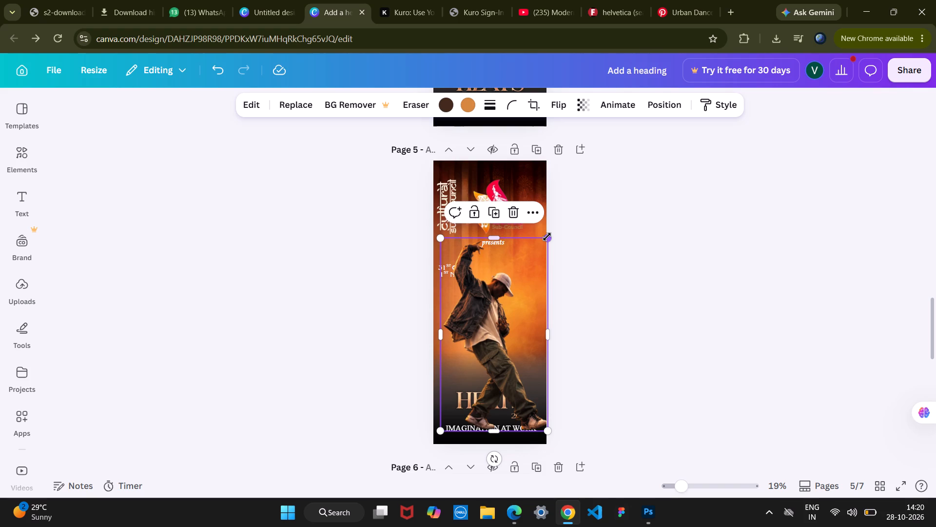
pyautogui.moveTo(547, 237); pyautogui.dragTo(536, 246)
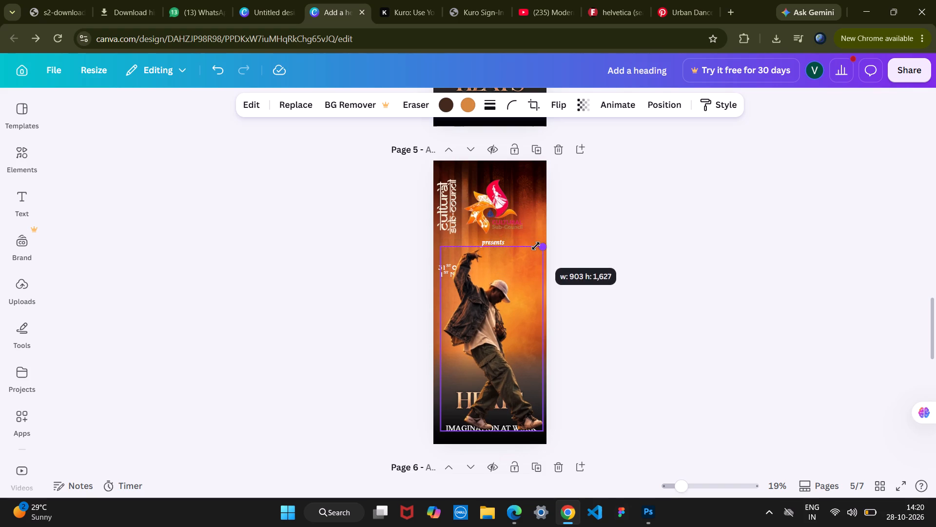
pyautogui.moveTo(536, 246); pyautogui.dragTo(536, 245)
pyautogui.moveTo(506, 292); pyautogui.dragTo(509, 282)
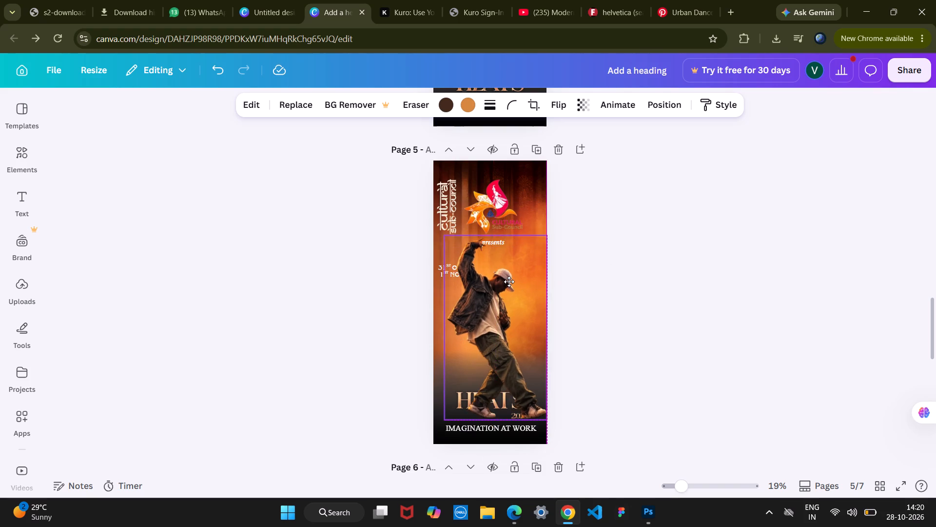
pyautogui.moveTo(509, 282); pyautogui.dragTo(512, 290)
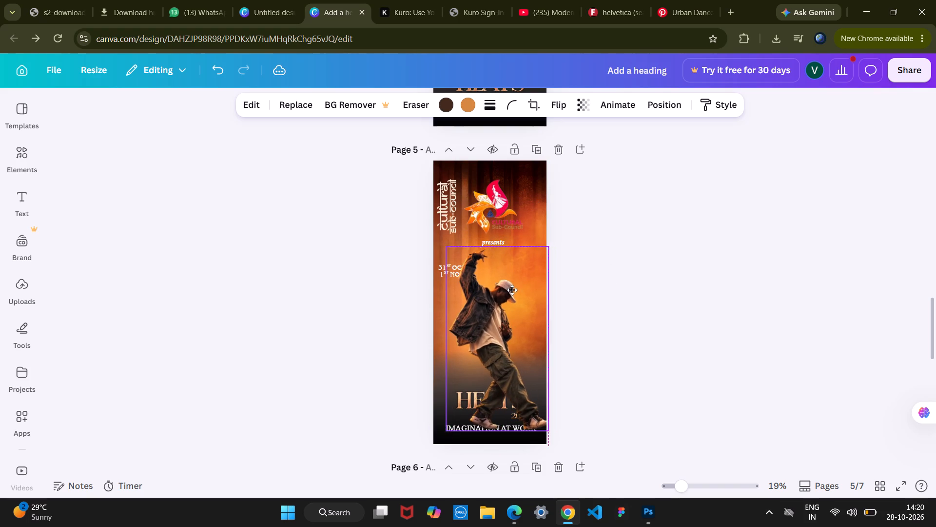
pyautogui.moveTo(512, 290); pyautogui.dragTo(512, 288)
pyautogui.moveTo(547, 246); pyautogui.dragTo(524, 268)
pyautogui.moveTo(493, 319); pyautogui.dragTo(501, 300)
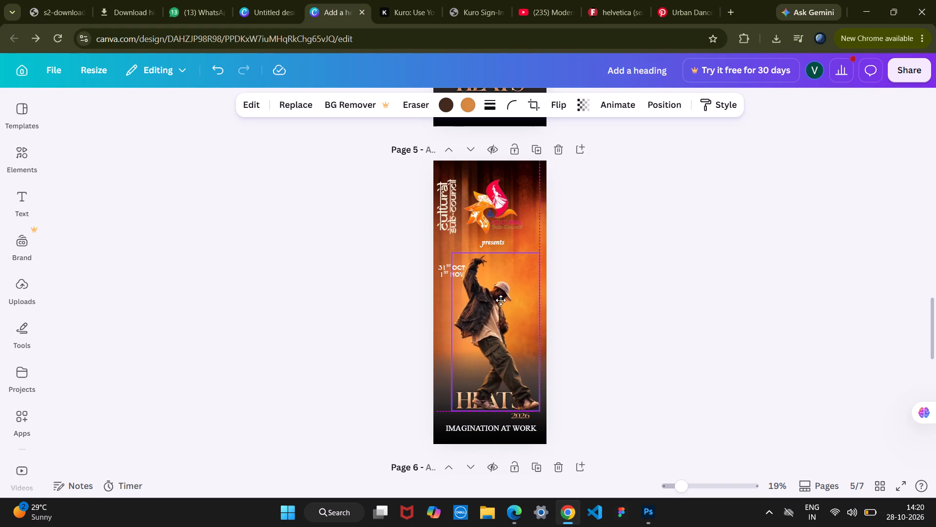
pyautogui.moveTo(501, 300); pyautogui.dragTo(504, 299)
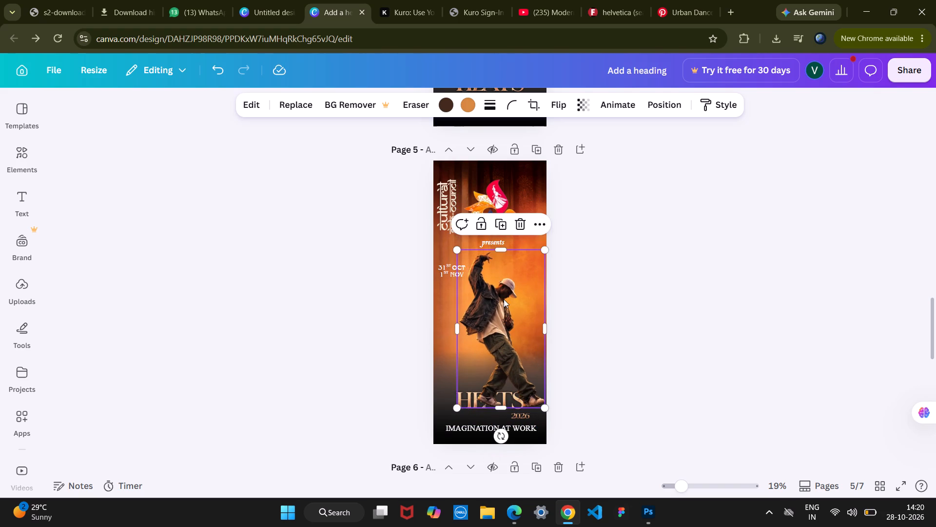
# Nudge the capped dancer slightly to the left on the page 5 poster.
pyautogui.press('Left')
pyautogui.press('Left')
pyautogui.press('Left')
pyautogui.press('Left')
pyautogui.press('Left')
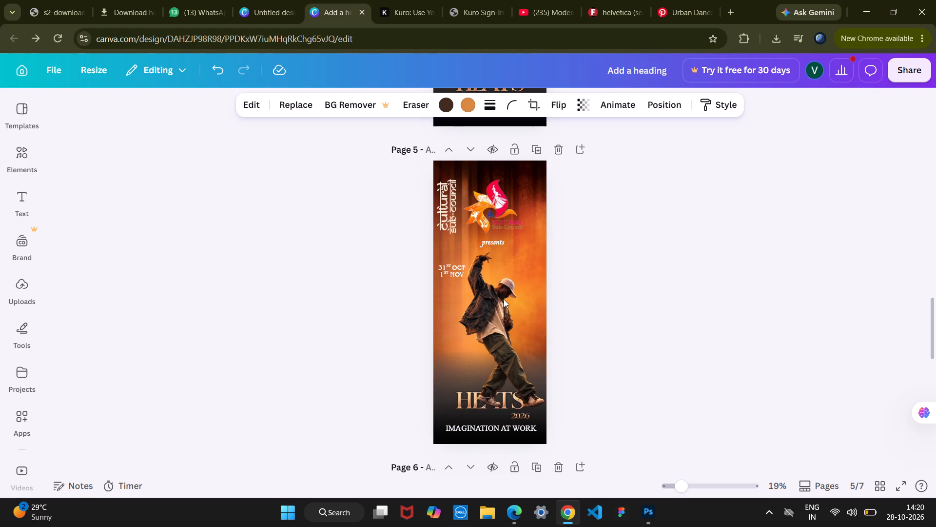
pyautogui.press('Left')
pyautogui.press('Left')
pyautogui.press('Left')
pyautogui.press('Left')
pyautogui.press('Left')
pyautogui.press('Left')
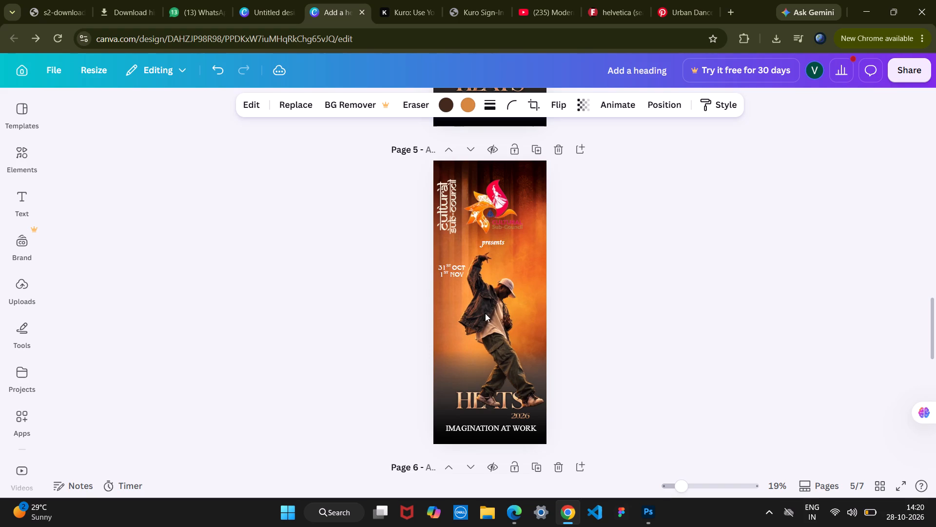
# Layer the capped dancer behind the HEATS title and the dark bottom gradient, but in front of the orange curtain background.
pyautogui.click(509, 334)
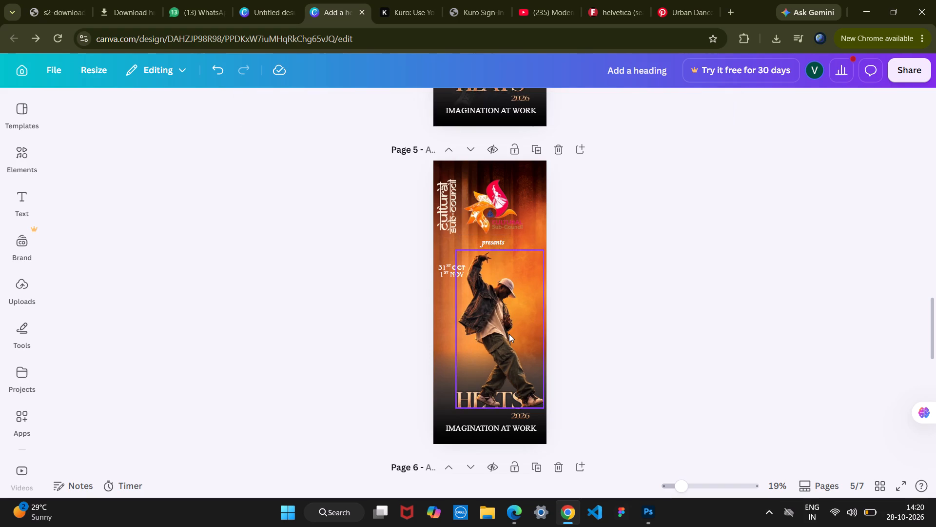
pyautogui.hotkey('ctrl', '[')
pyautogui.hotkey('ctrl', '[')
pyautogui.hotkey('ctrl', '[')
pyautogui.hotkey('ctrl', '[')
pyautogui.click(623, 280)
pyautogui.click(513, 292)
pyautogui.hotkey('ctrl', '[')
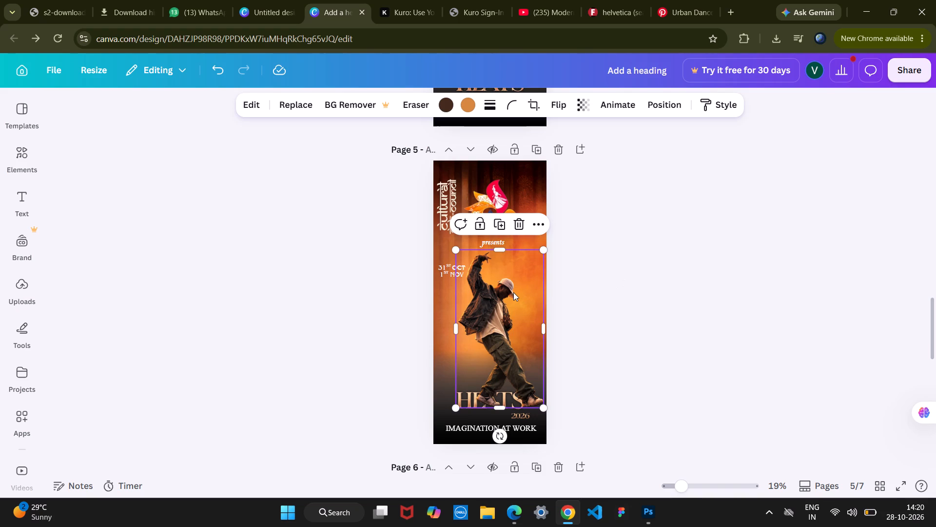
pyautogui.hotkey('ctrl', '[')
pyautogui.hotkey('ctrl', '[')
pyautogui.hotkey('ctrl', '[')
pyautogui.hotkey('ctrl', '[')
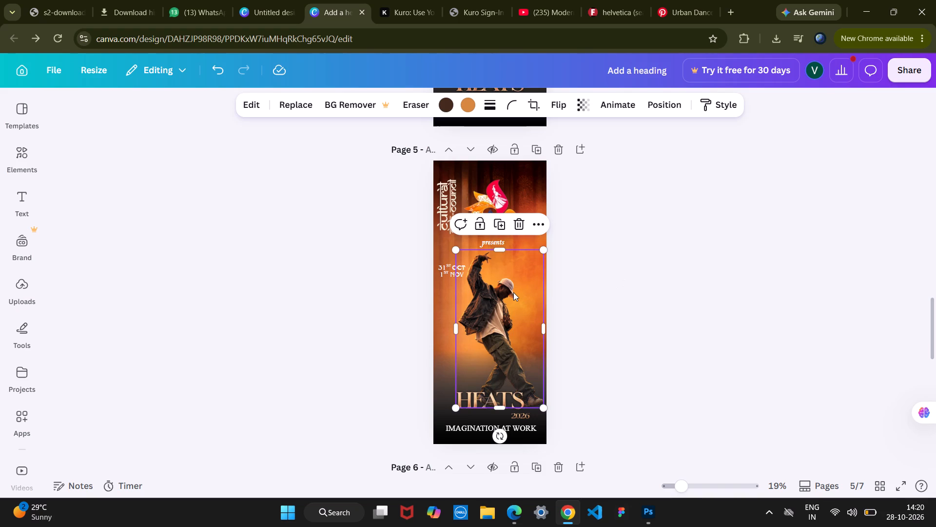
pyautogui.hotkey('ctrl', '[')
pyautogui.hotkey('ctrl', '[')
pyautogui.hotkey('ctrl', '[')
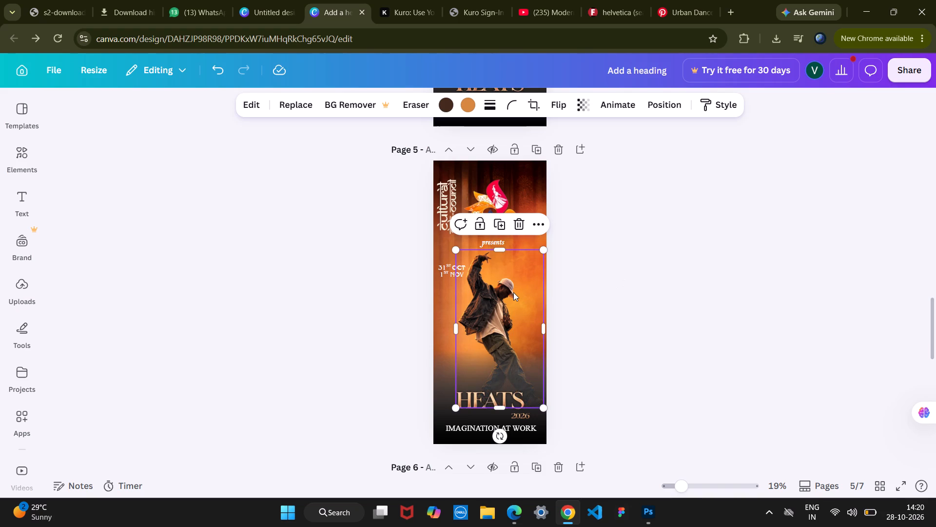
pyautogui.hotkey('ctrl', '[')
pyautogui.hotkey('ctrl', '[')
pyautogui.hotkey('ctrl', '[')
pyautogui.hotkey('ctrl', '[')
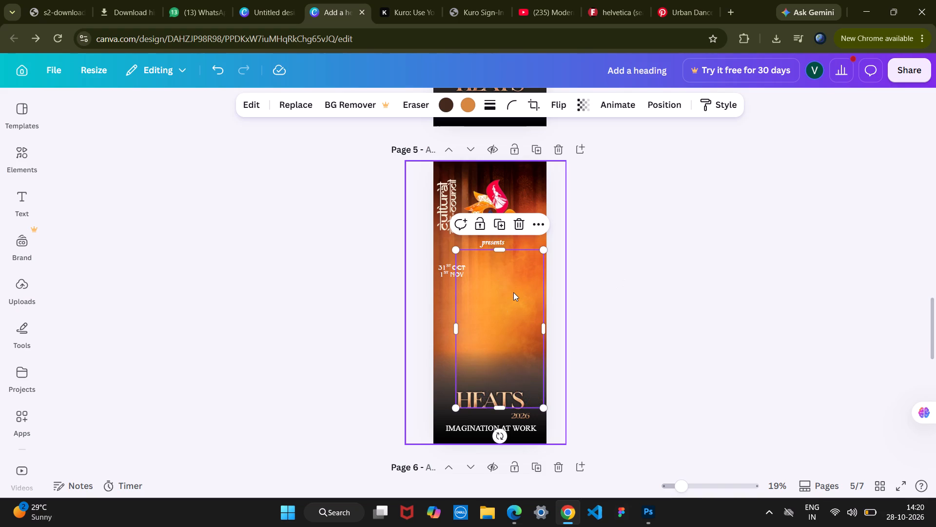
pyautogui.hotkey('ctrl', ']')
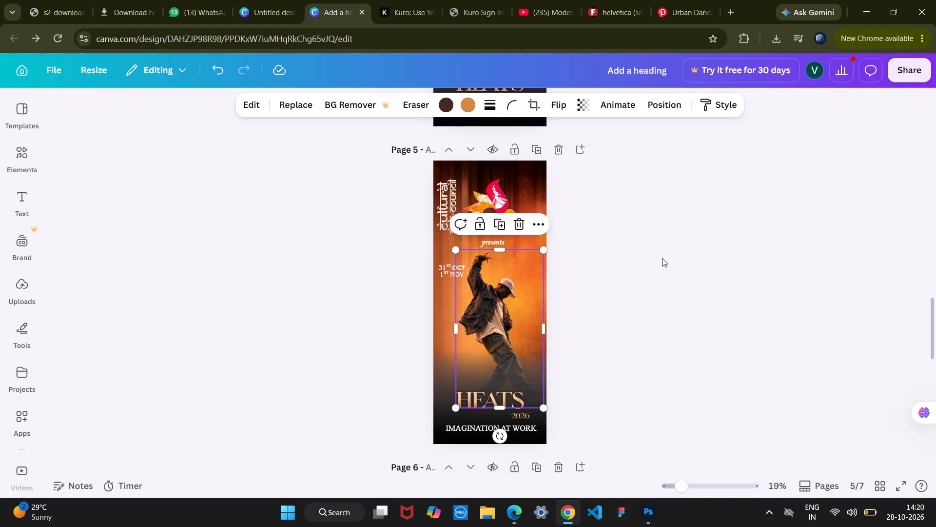
pyautogui.click(662, 258)
# Lower and slightly enlarge the capped dancer so the legs fade behind the HEATS title and the raised hand sits beside the date.
pyautogui.click(500, 300)
pyautogui.moveTo(500, 300); pyautogui.dragTo(496, 302)
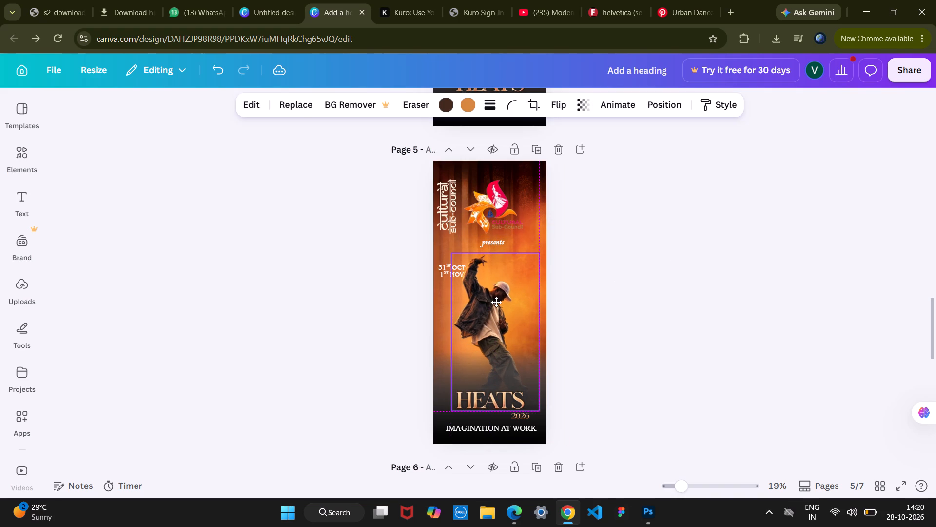
pyautogui.moveTo(496, 302); pyautogui.dragTo(498, 315)
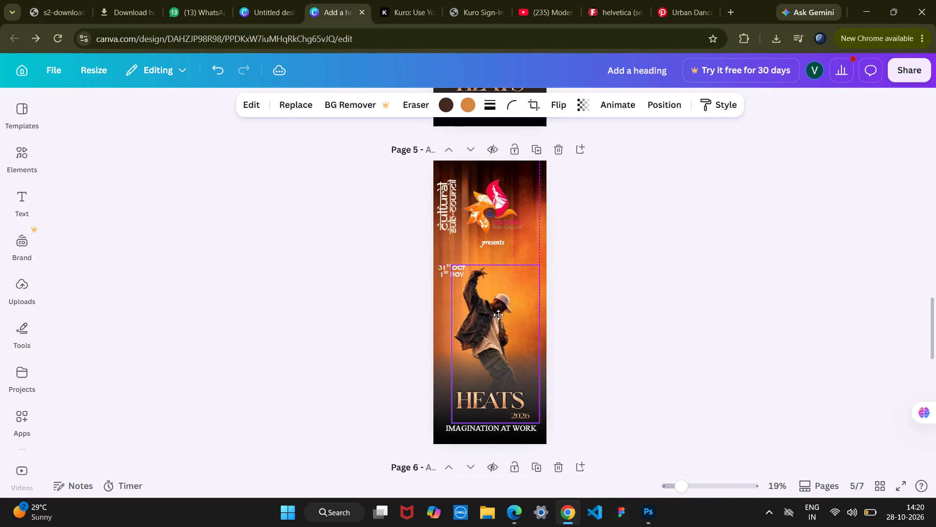
pyautogui.moveTo(498, 315); pyautogui.dragTo(499, 315)
pyautogui.moveTo(457, 263); pyautogui.dragTo(449, 253)
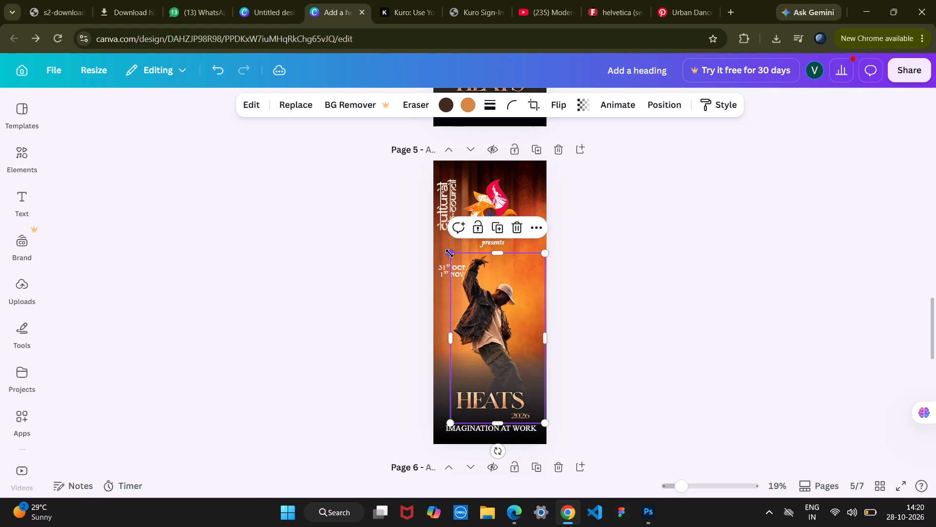
pyautogui.click(505, 323)
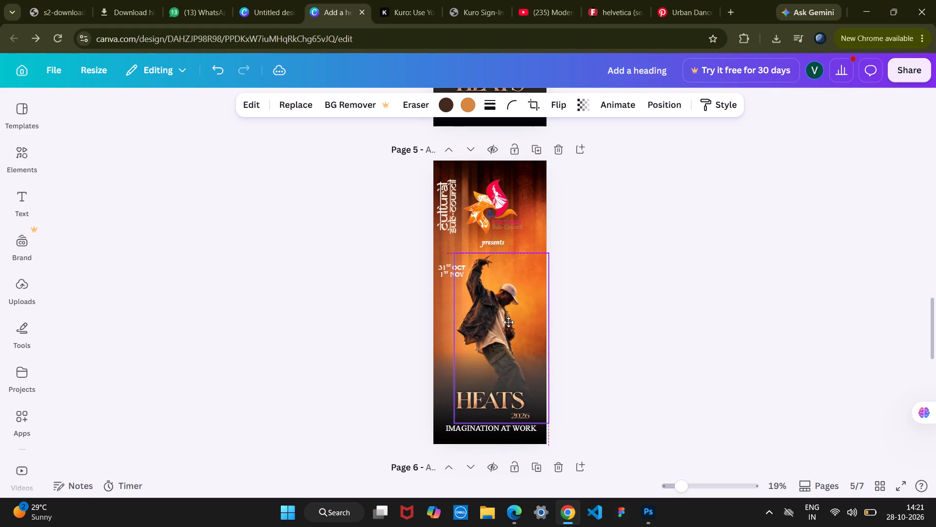
pyautogui.click(635, 256)
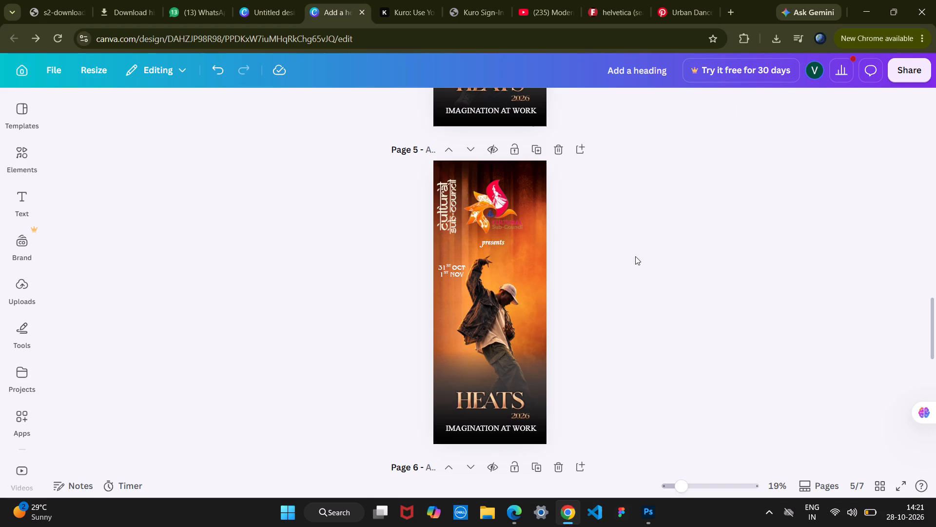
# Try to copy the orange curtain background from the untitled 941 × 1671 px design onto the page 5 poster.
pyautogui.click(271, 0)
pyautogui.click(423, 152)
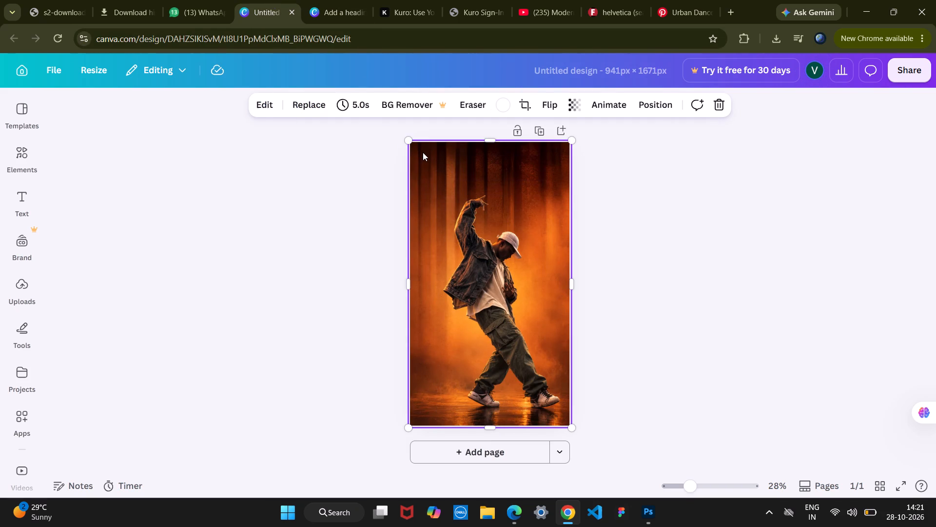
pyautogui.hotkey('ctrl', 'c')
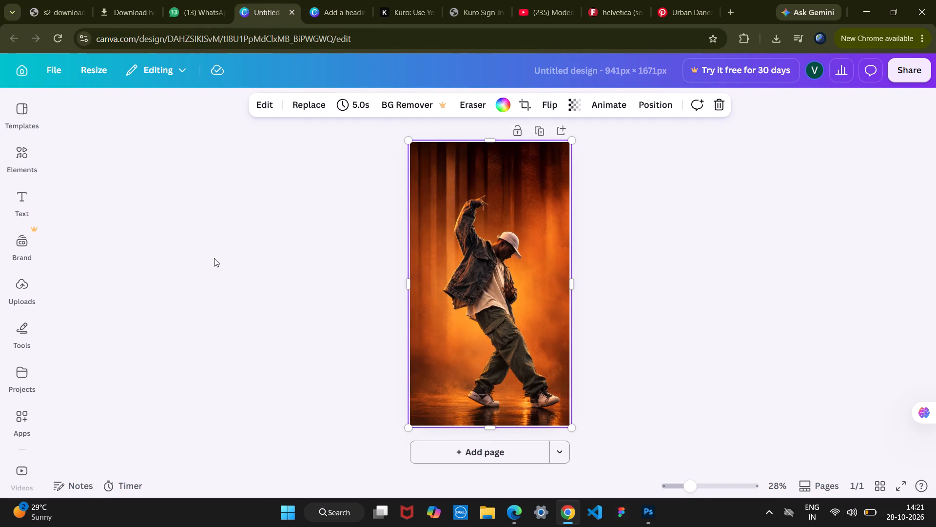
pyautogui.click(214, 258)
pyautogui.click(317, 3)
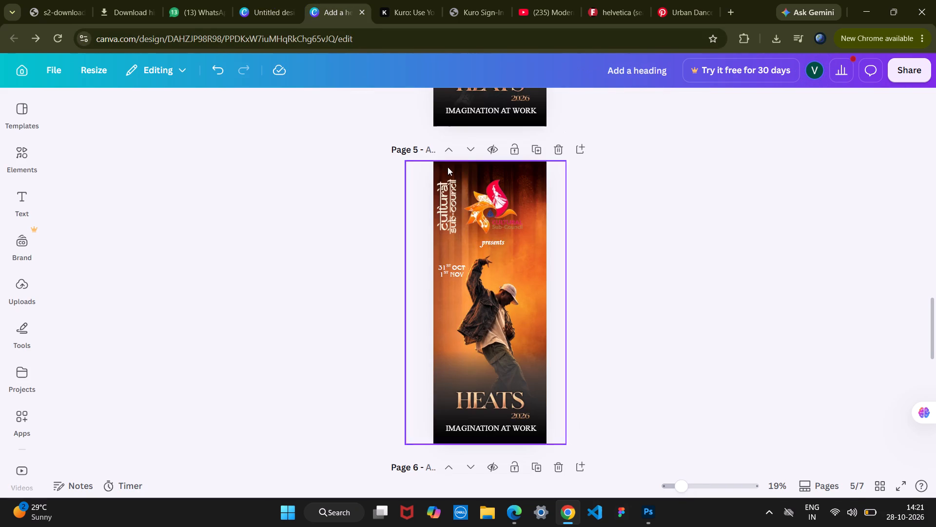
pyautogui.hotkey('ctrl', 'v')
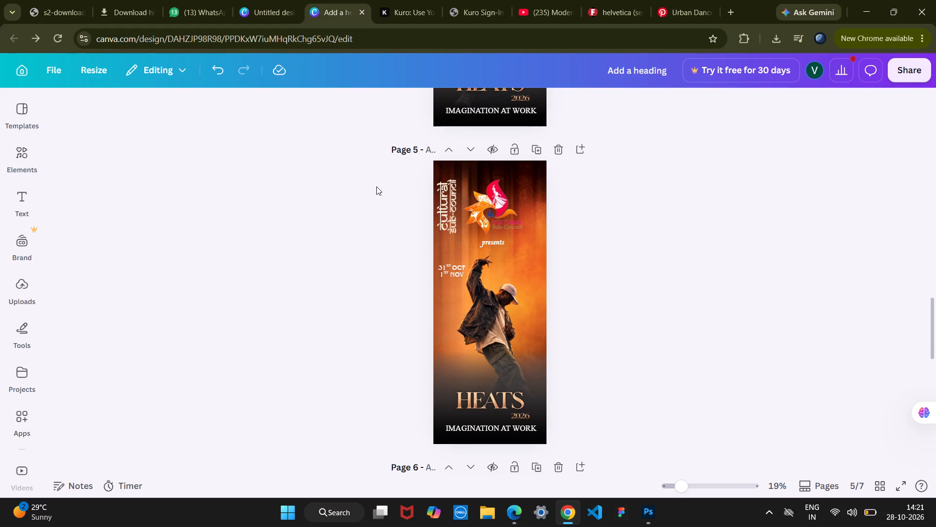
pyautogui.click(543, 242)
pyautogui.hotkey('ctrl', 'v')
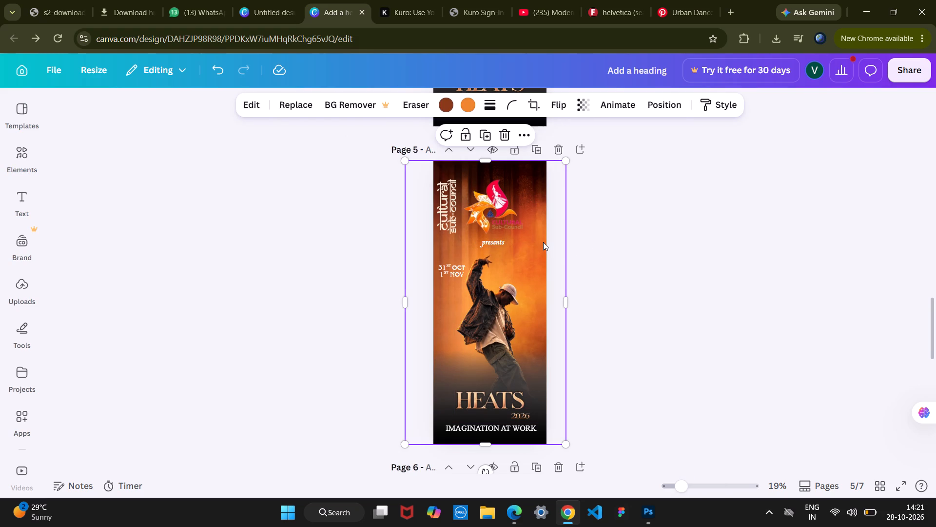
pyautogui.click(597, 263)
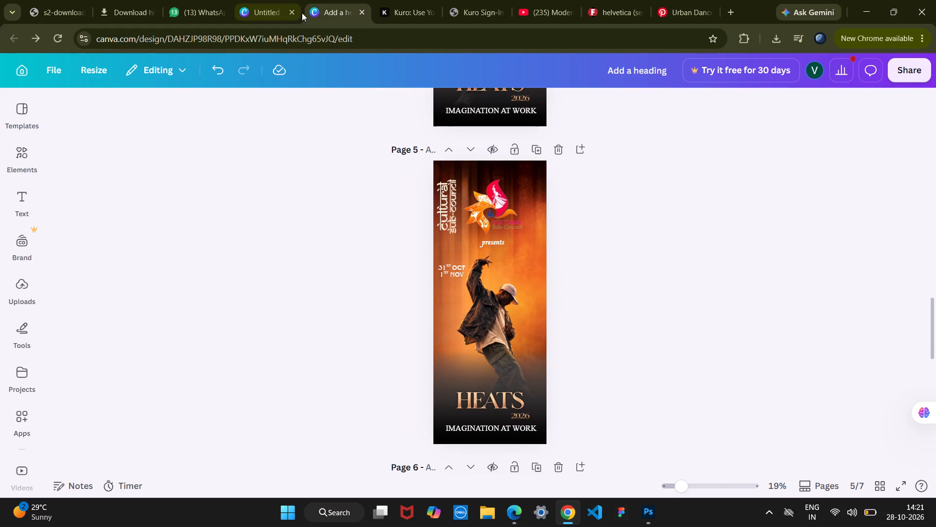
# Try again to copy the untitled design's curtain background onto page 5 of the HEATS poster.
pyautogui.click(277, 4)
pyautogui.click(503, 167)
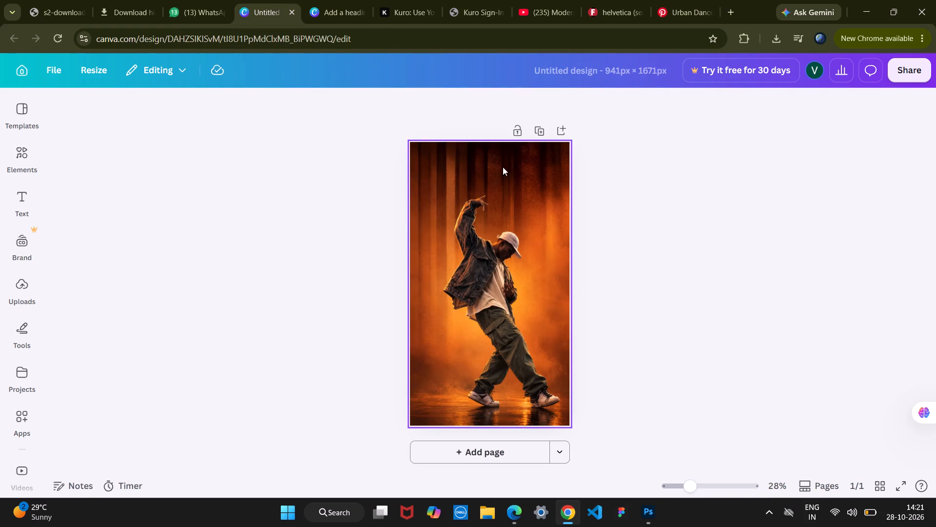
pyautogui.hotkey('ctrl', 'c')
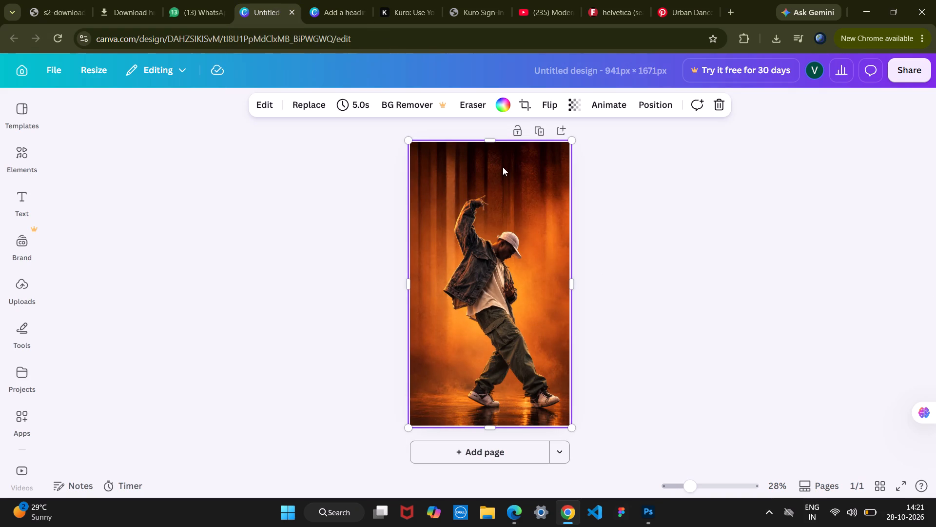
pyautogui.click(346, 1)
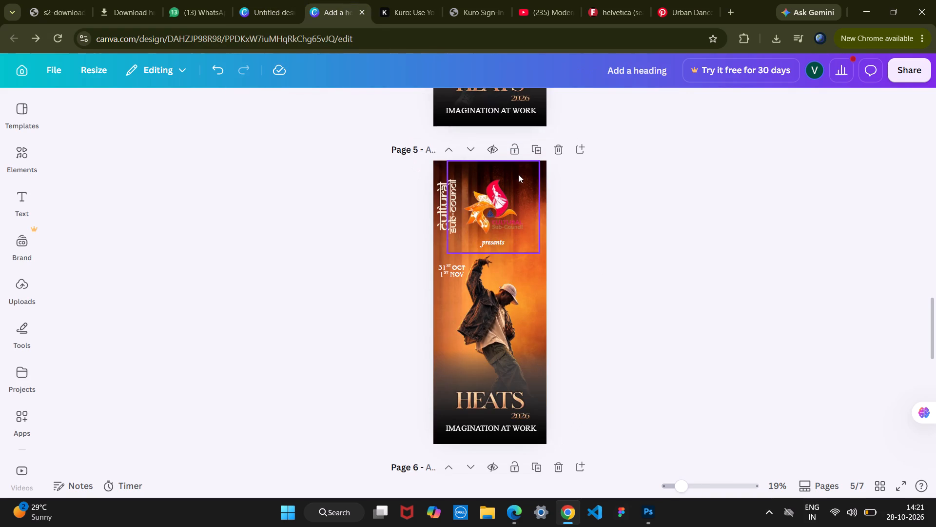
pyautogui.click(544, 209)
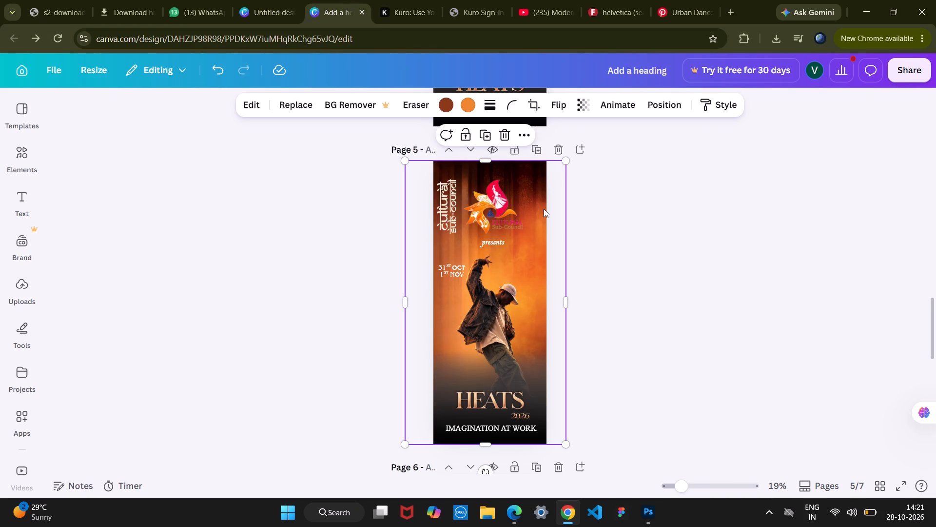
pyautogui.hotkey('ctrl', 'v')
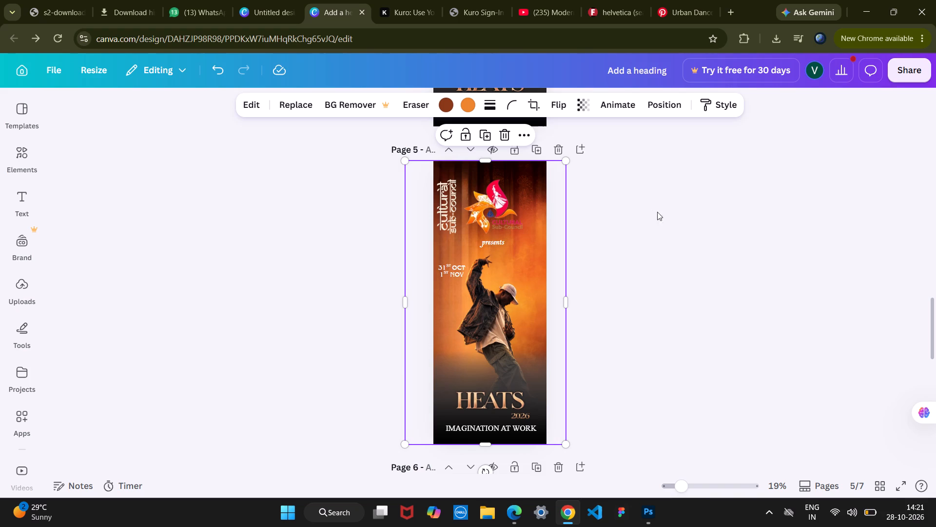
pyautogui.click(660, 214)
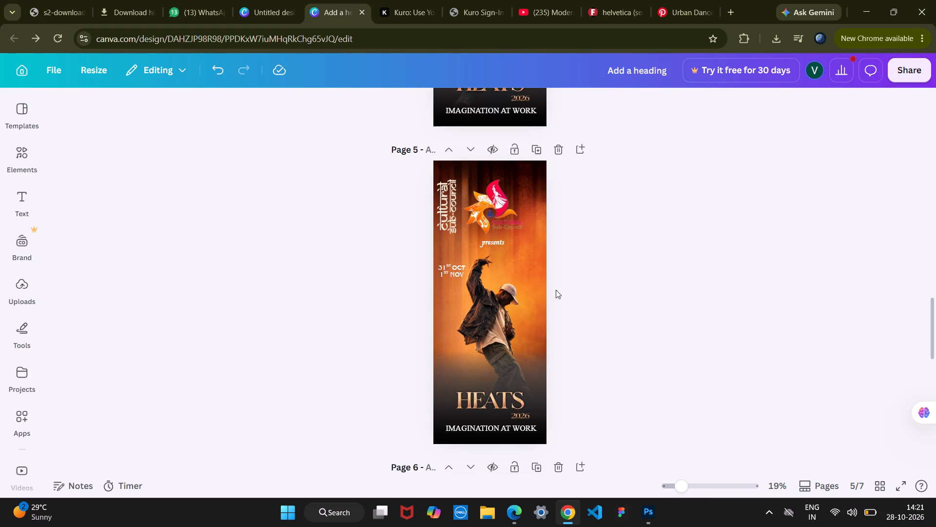
# Shrink the curtain image in the untitled design to about two thirds of its page width and copy it onto poster page 5.
pyautogui.click(273, 5)
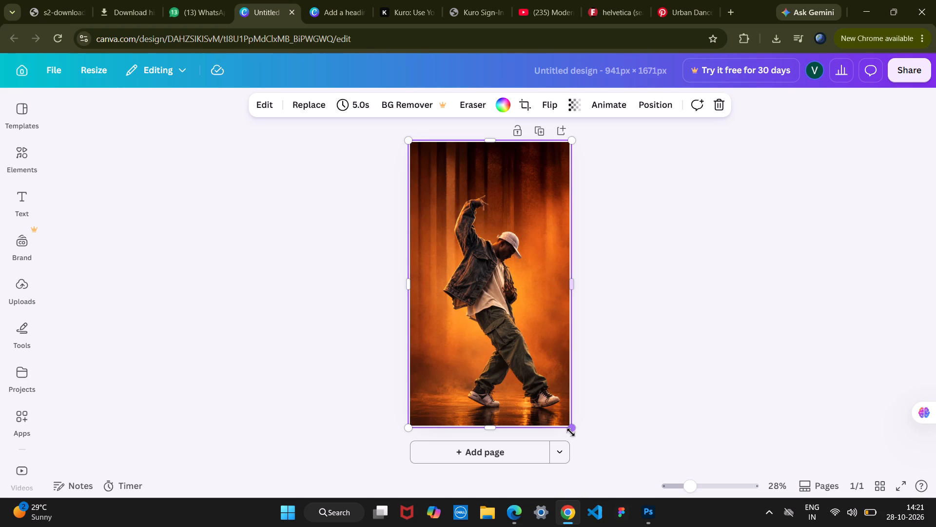
pyautogui.moveTo(571, 432); pyautogui.dragTo(519, 347)
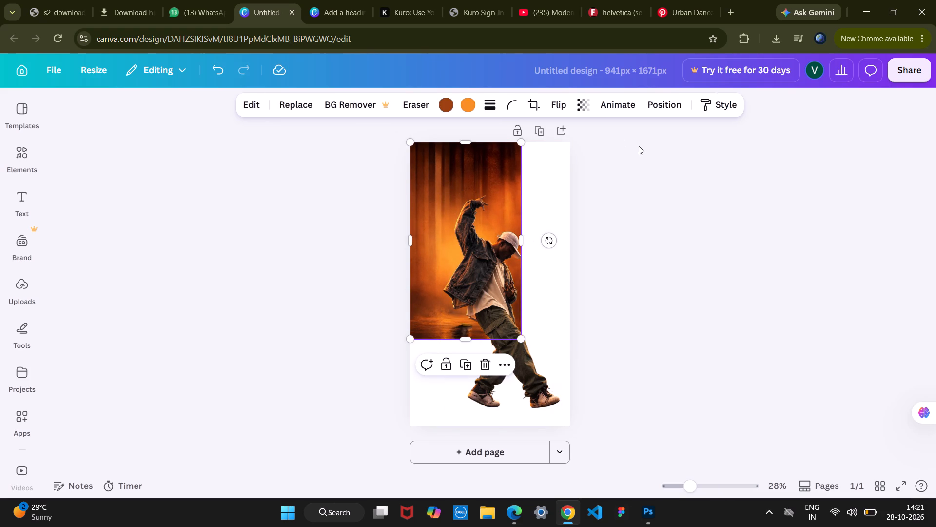
pyautogui.click(639, 146)
pyautogui.click(450, 159)
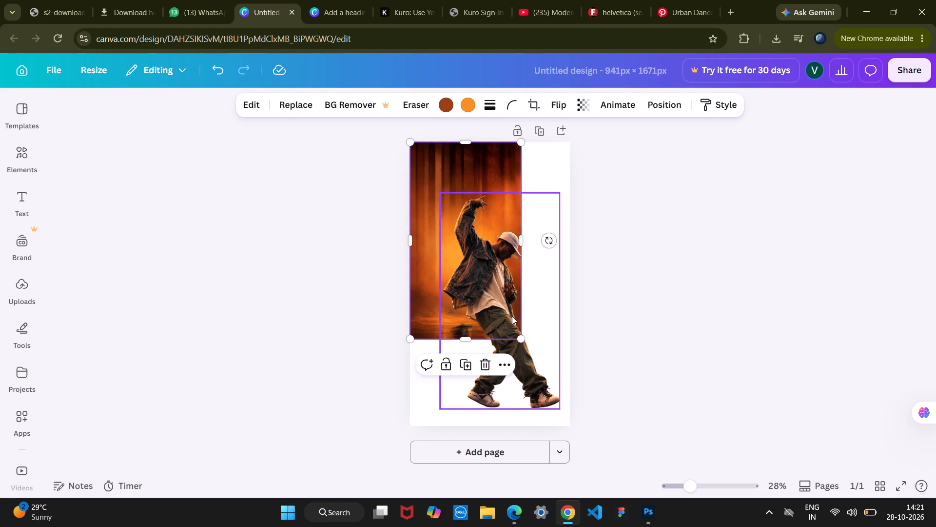
pyautogui.hotkey('ctrl', 'c')
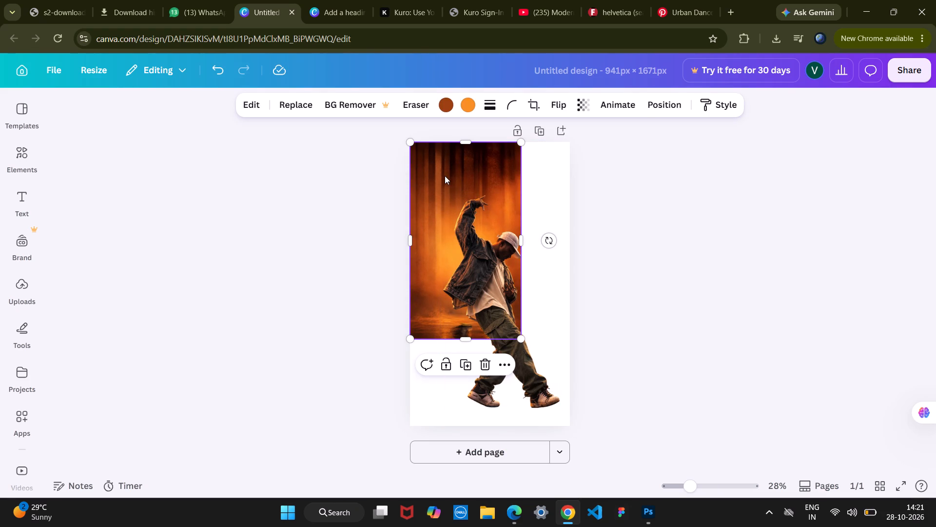
pyautogui.click(330, 13)
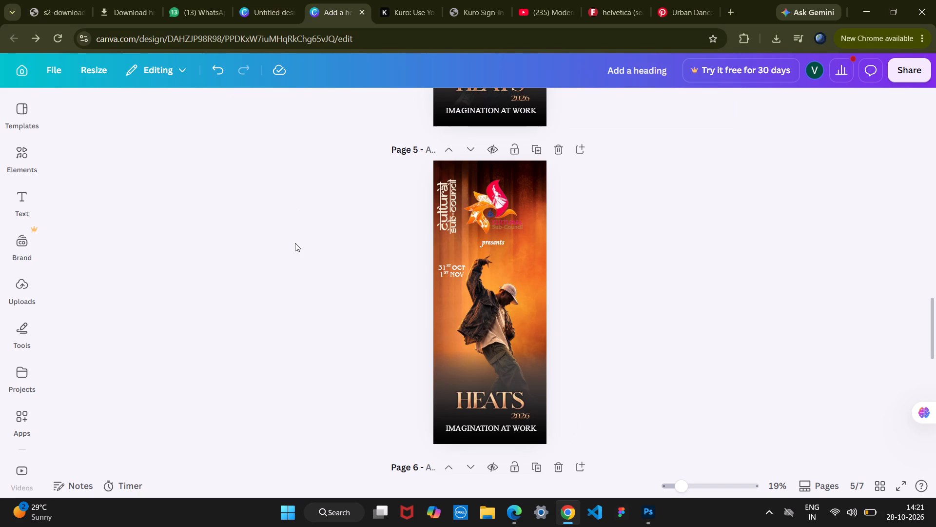
pyautogui.hotkey('ctrl', 'v')
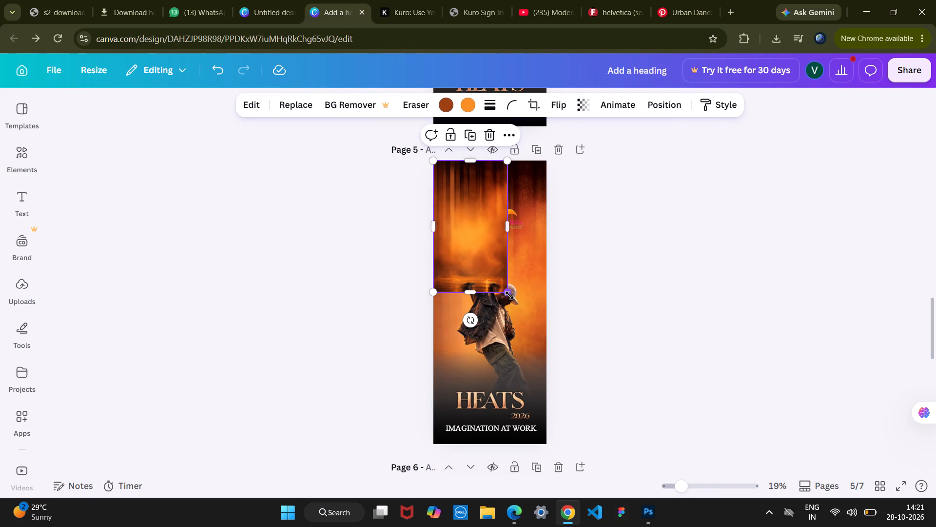
# Enlarge the pasted curtain image to the full height of the page 5 poster and position it to cover the whole page.
pyautogui.moveTo(509, 295); pyautogui.dragTo(600, 437)
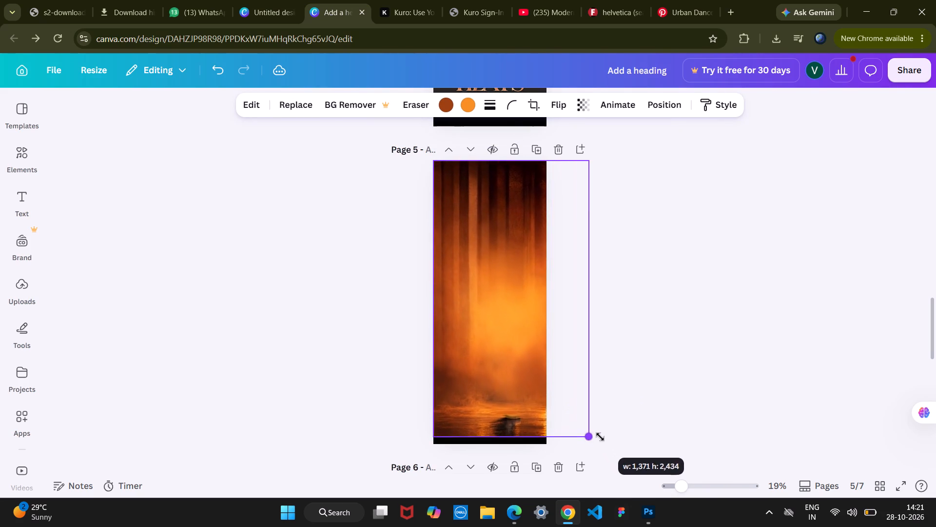
pyautogui.moveTo(600, 437); pyautogui.dragTo(604, 444)
pyautogui.moveTo(500, 363); pyautogui.dragTo(478, 363)
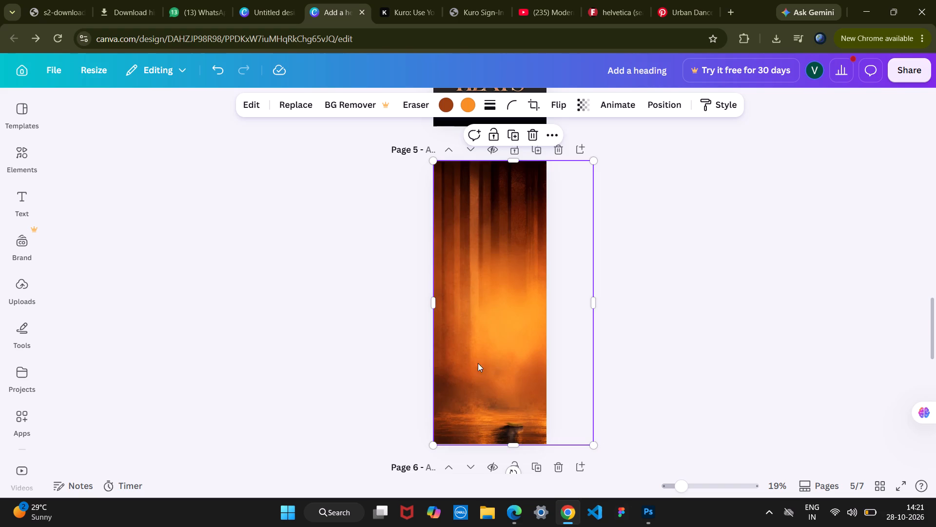
pyautogui.moveTo(478, 363); pyautogui.dragTo(469, 377)
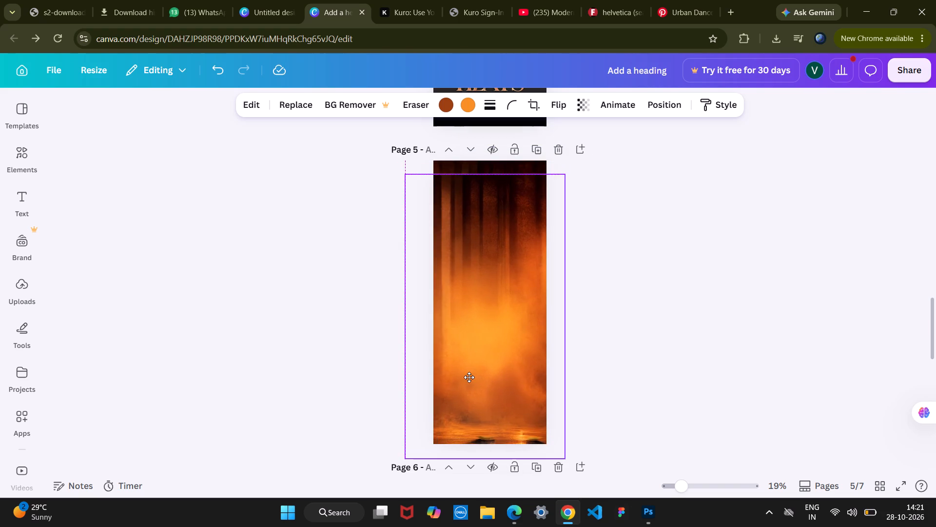
pyautogui.moveTo(469, 377); pyautogui.dragTo(467, 365)
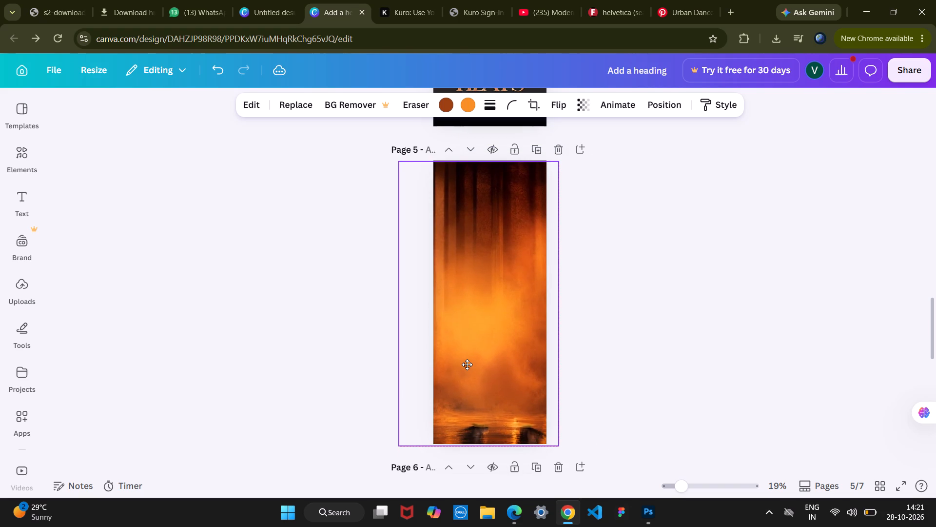
pyautogui.moveTo(467, 365); pyautogui.dragTo(468, 363)
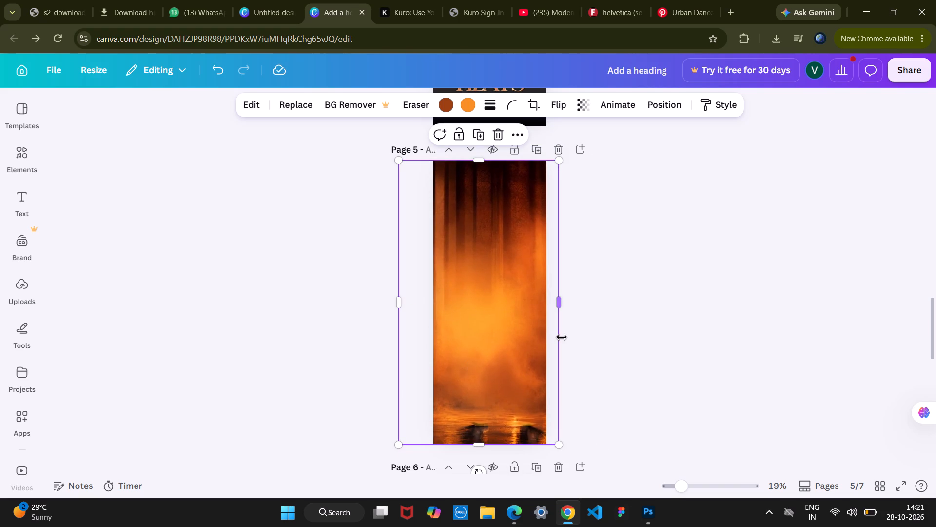
# Send the new curtain image backward behind the logo, all text, the dark bottom gradient and the capped dancer.
pyautogui.hotkey('ctrl', '[')
pyautogui.hotkey('ctrl', '[')
pyautogui.hotkey('ctrl', '[')
pyautogui.hotkey('ctrl', '[')
pyautogui.hotkey('ctrl', '[')
pyautogui.hotkey('ctrl', '[')
pyautogui.hotkey('ctrl', '[')
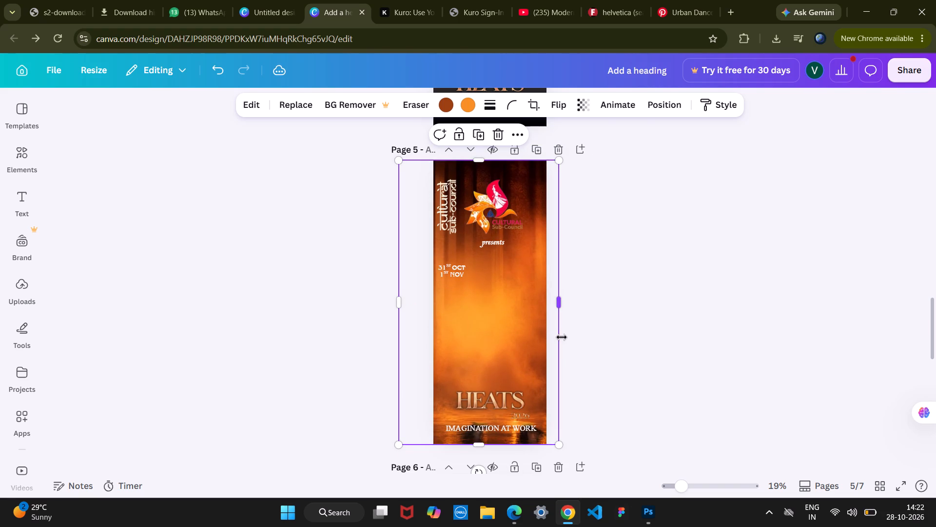
pyautogui.hotkey('ctrl', '[')
pyautogui.hotkey('ctrl', '[')
pyautogui.hotkey('ctrl', '[')
pyautogui.hotkey('ctrl', '[')
pyautogui.hotkey('ctrl', '[')
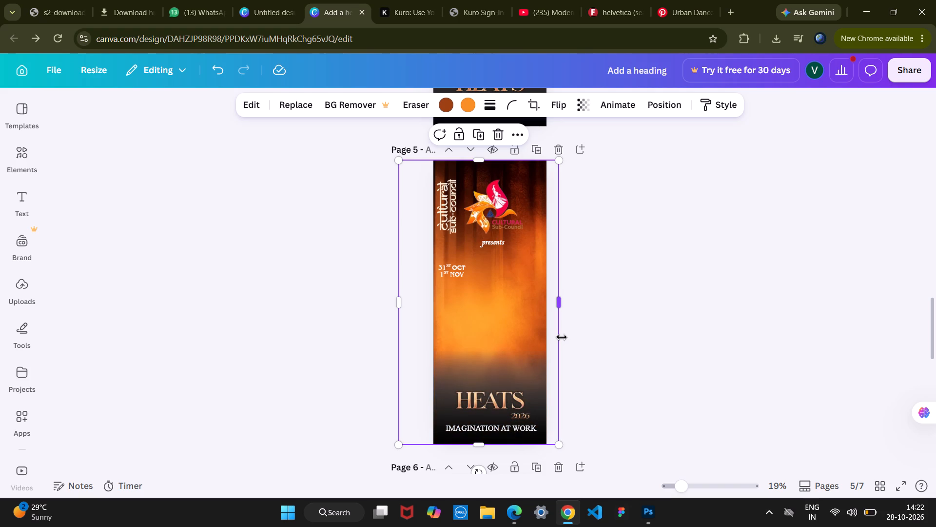
pyautogui.hotkey('ctrl', '[')
pyautogui.hotkey('ctrl', '[')
pyautogui.hotkey('ctrl', '[')
pyautogui.hotkey('ctrl', '[')
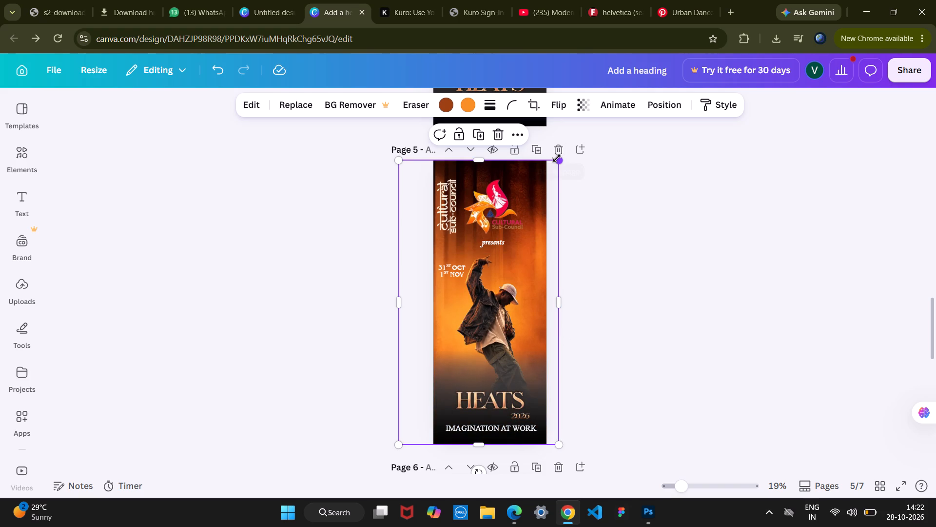
# Enlarge the curtain background beyond the poster's height, roughly centre it, and align its bottom edge with the page's bottom edge.
pyautogui.moveTo(557, 158); pyautogui.dragTo(594, 132)
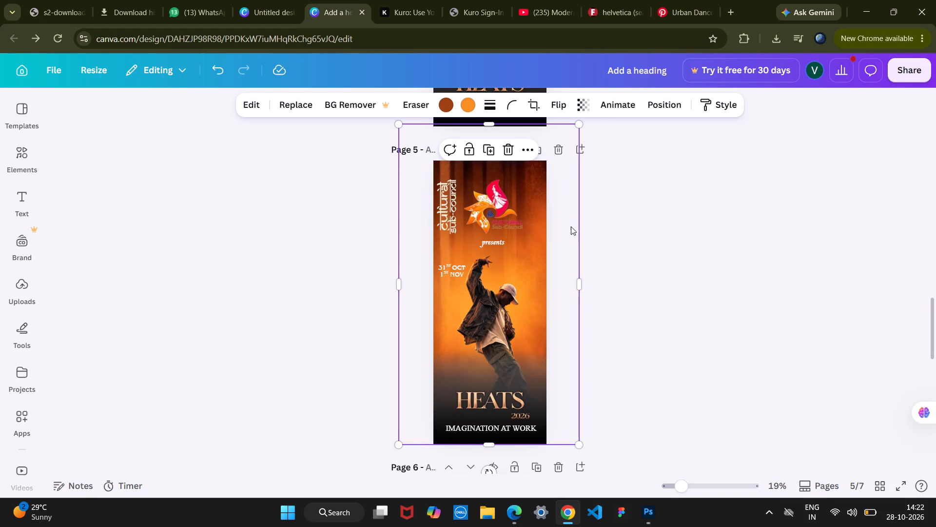
pyautogui.moveTo(568, 226); pyautogui.dragTo(562, 236)
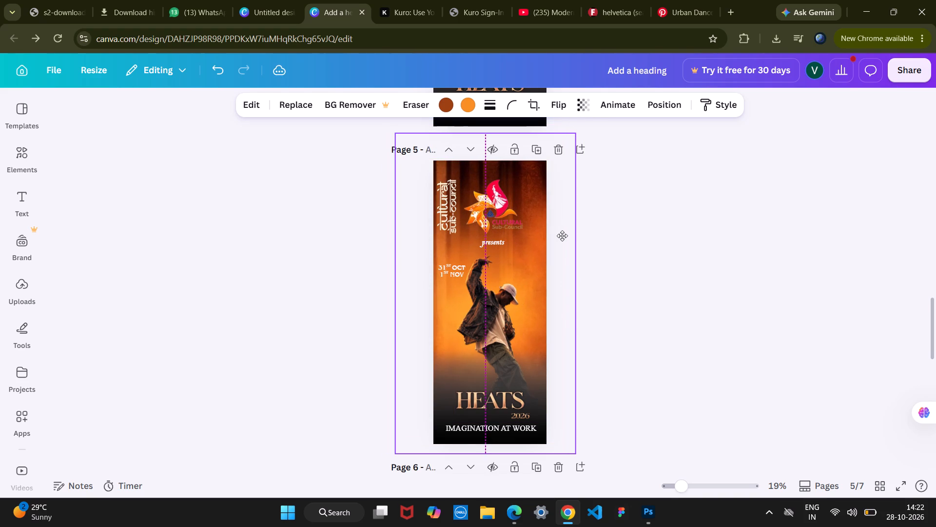
pyautogui.moveTo(562, 236); pyautogui.dragTo(561, 236)
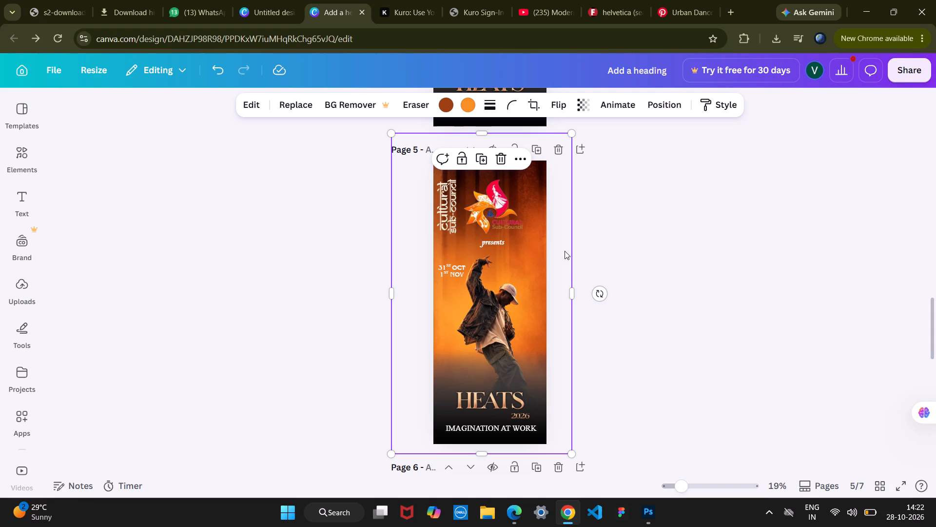
pyautogui.moveTo(565, 251); pyautogui.dragTo(568, 247)
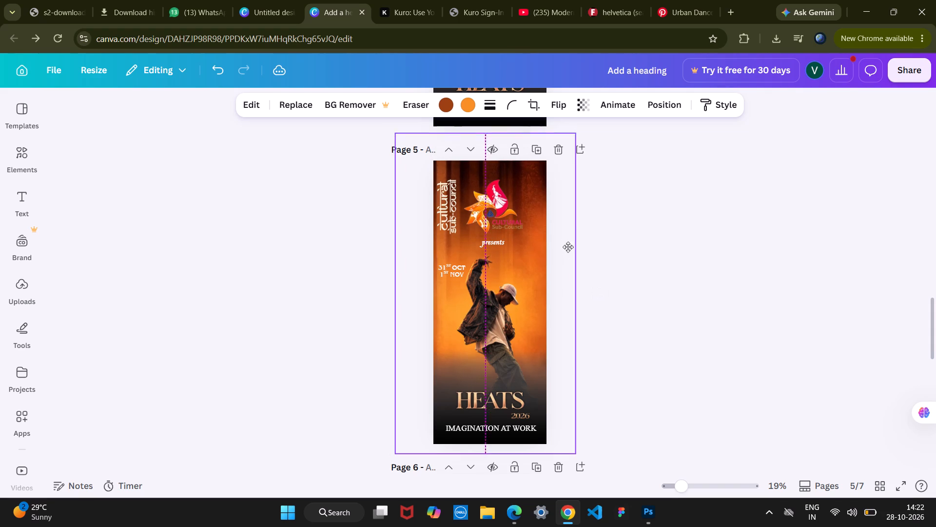
pyautogui.moveTo(568, 247); pyautogui.dragTo(570, 241)
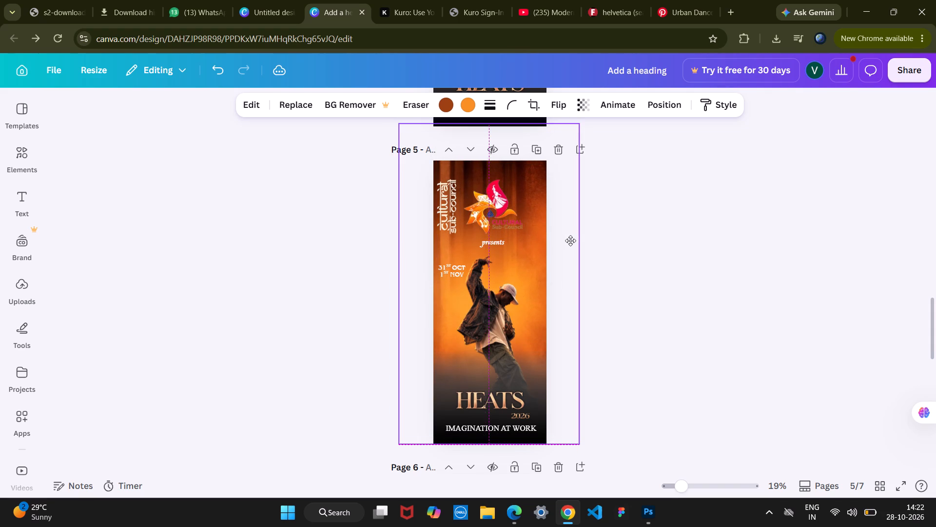
pyautogui.moveTo(570, 241); pyautogui.dragTo(570, 241)
pyautogui.moveTo(570, 241); pyautogui.dragTo(576, 241)
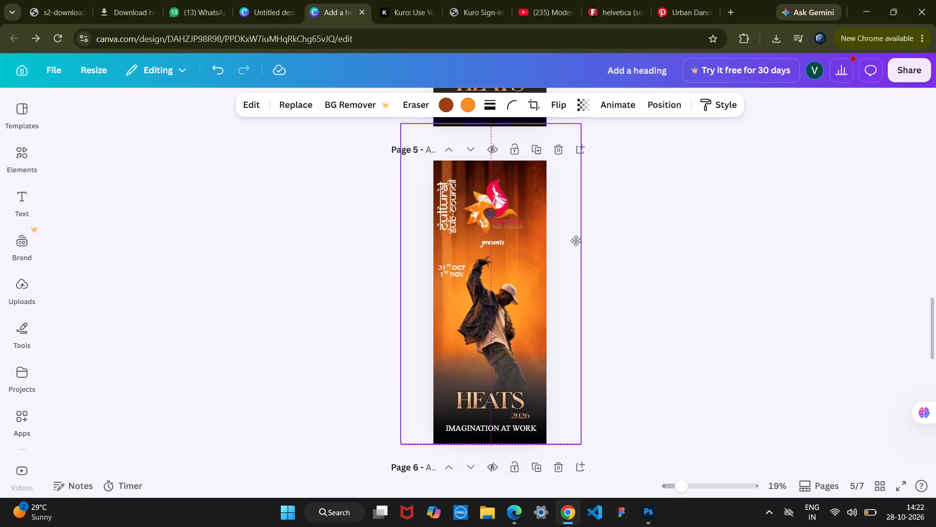
pyautogui.moveTo(576, 241); pyautogui.dragTo(576, 241)
pyautogui.click(631, 247)
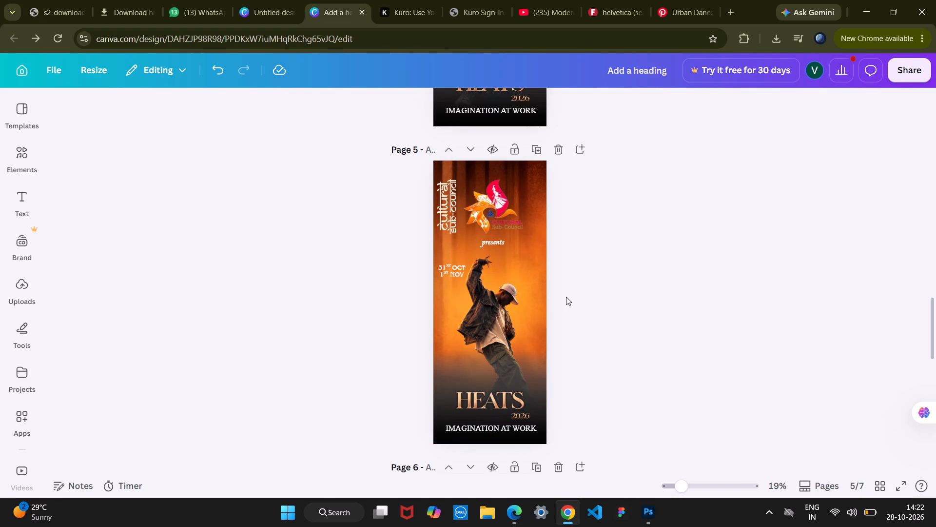
# Enlarge the capped dancer slightly on page 5, keeping its lower corner near the page's right edge fixed.
pyautogui.click(492, 305)
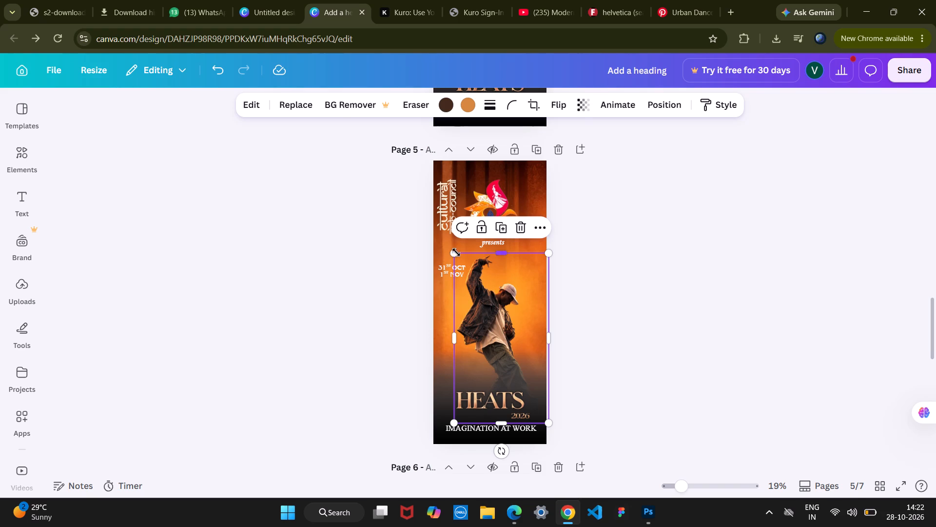
pyautogui.moveTo(454, 253); pyautogui.dragTo(455, 241)
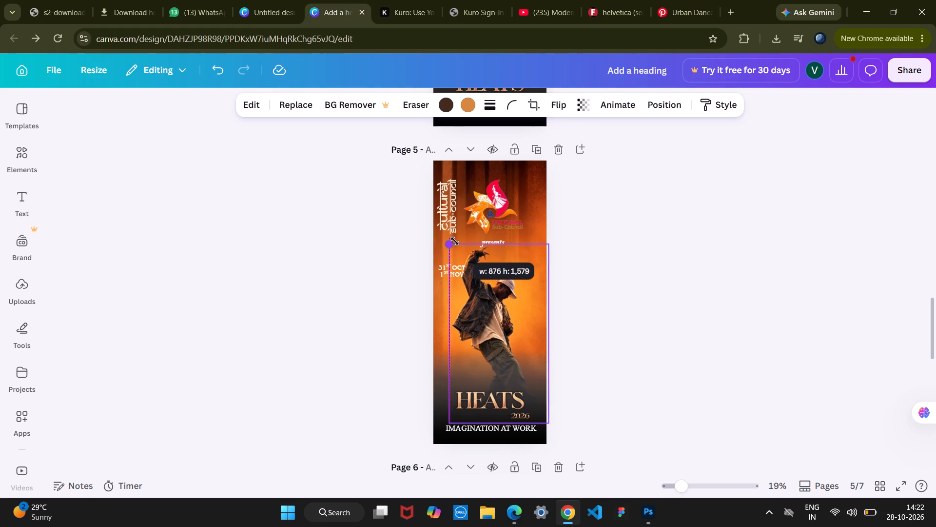
pyautogui.moveTo(455, 241); pyautogui.dragTo(459, 244)
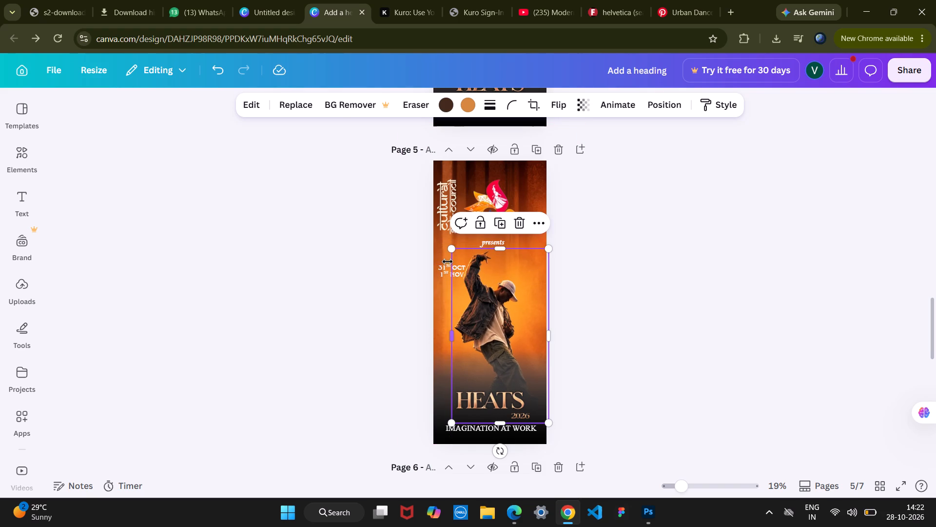
pyautogui.moveTo(617, 285); pyautogui.dragTo(716, 454)
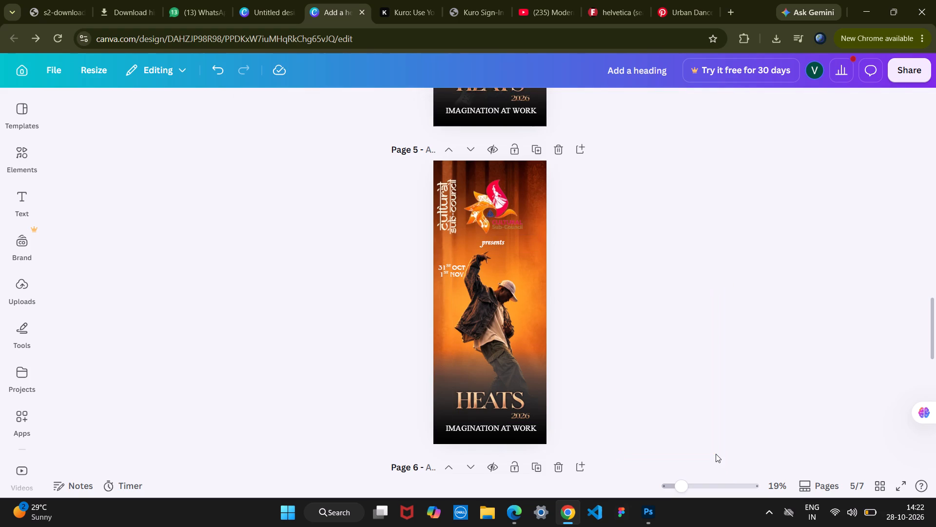
pyautogui.click(716, 454)
# Move the "31st Oct 1st Nov" date text to the other side of the dancer's raised arm, above the cap and below "presents".
pyautogui.click(707, 486)
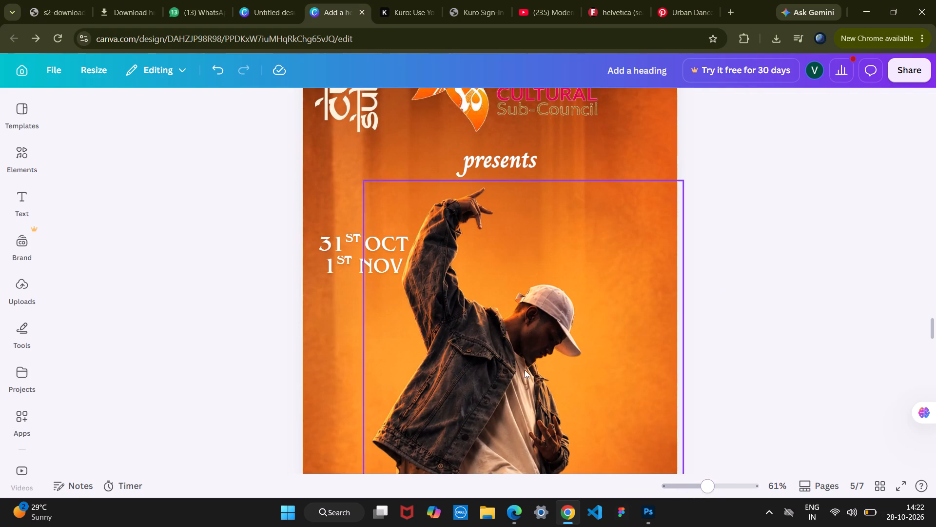
pyautogui.click(350, 246)
pyautogui.moveTo(350, 246); pyautogui.dragTo(445, 162)
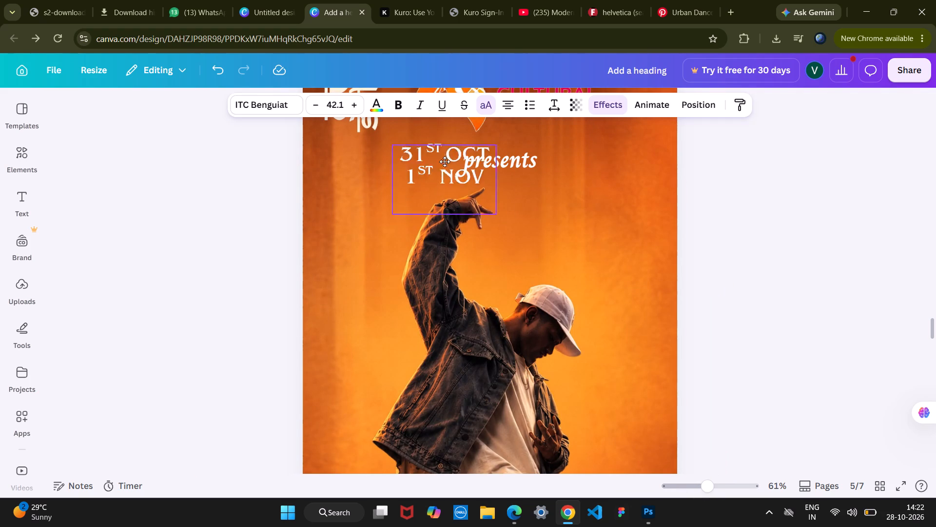
pyautogui.moveTo(445, 162); pyautogui.dragTo(550, 204)
pyautogui.moveTo(573, 221); pyautogui.dragTo(608, 245)
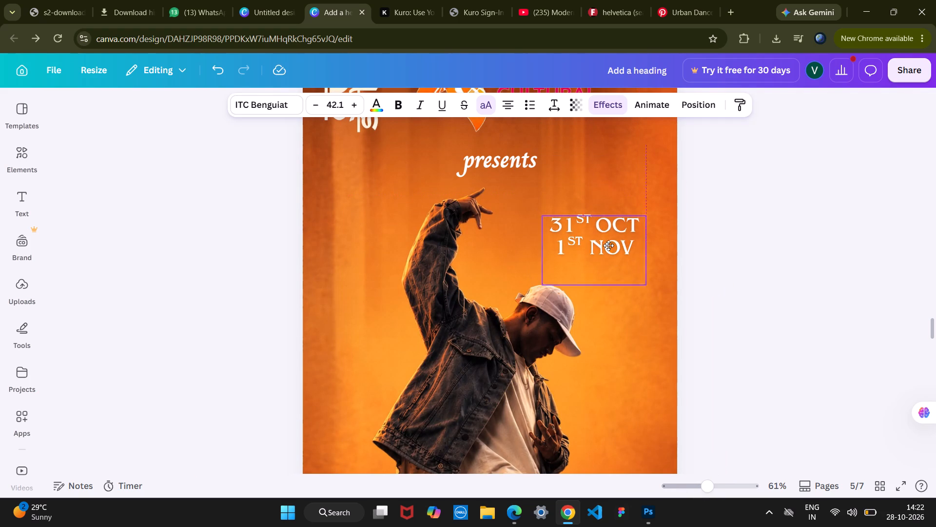
pyautogui.moveTo(608, 245); pyautogui.dragTo(615, 234)
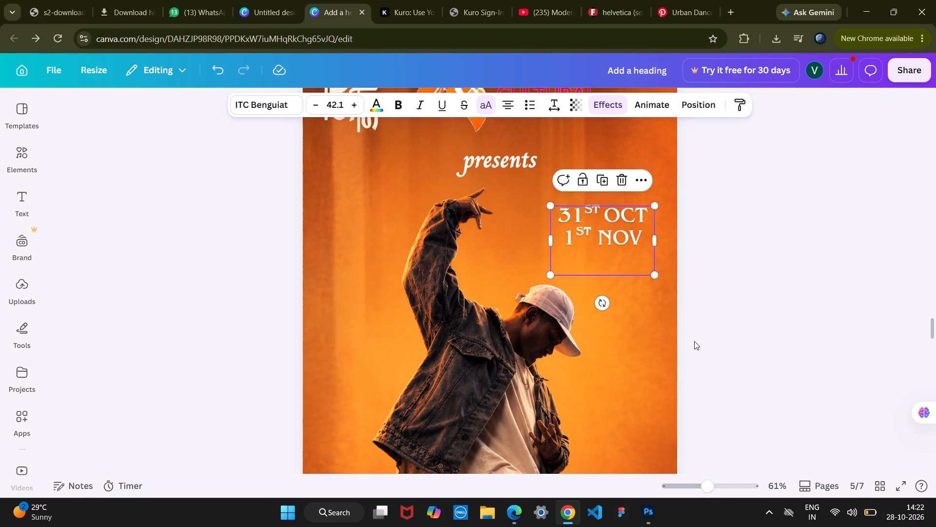
# Move the capped dancer horizontally toward the page's left edge, clearing space beside the date text.
pyautogui.click(685, 481)
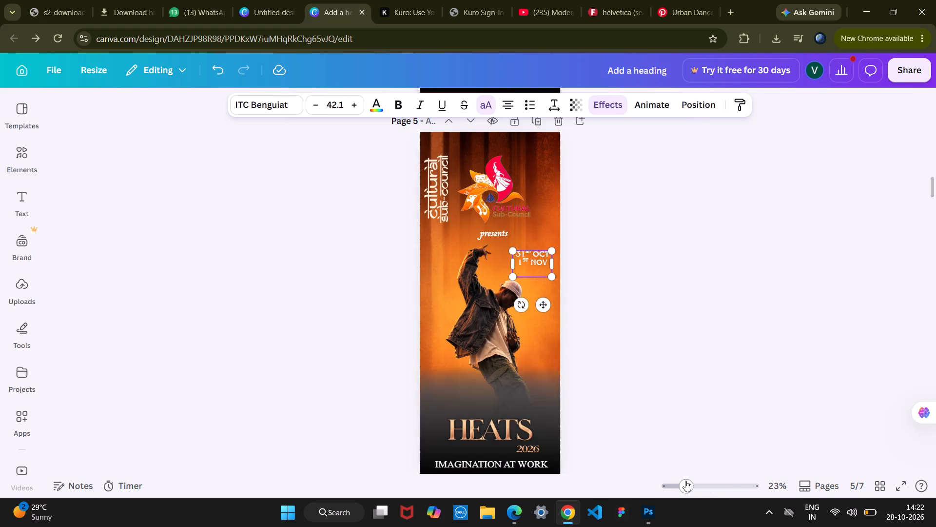
pyautogui.moveTo(514, 341); pyautogui.dragTo(498, 341)
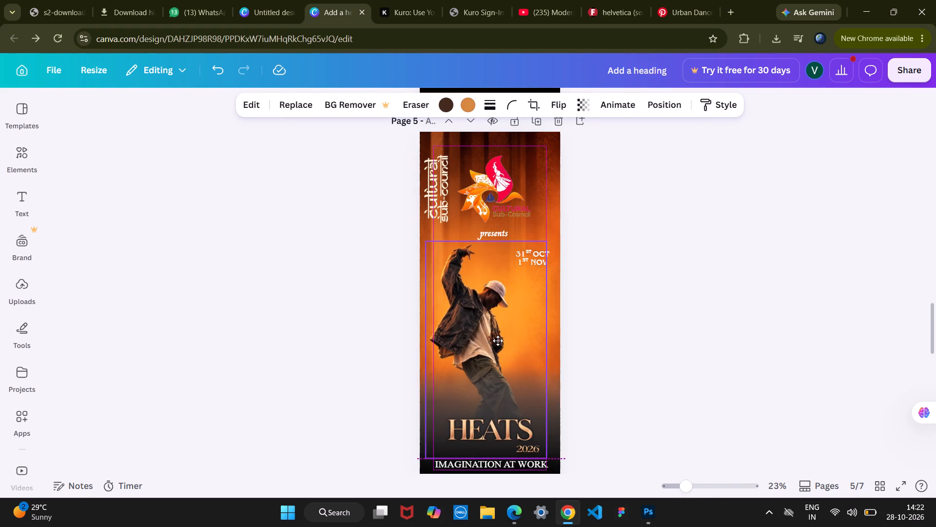
pyautogui.moveTo(498, 341); pyautogui.dragTo(499, 341)
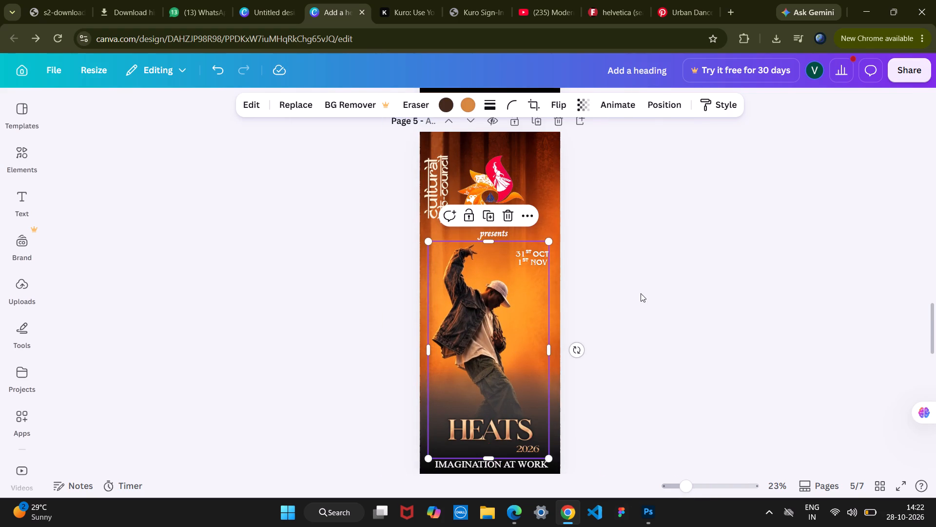
pyautogui.click(641, 293)
# Shift the date text slightly inward and down from the page's right edge, and enlarge it to about font size 46.2.
pyautogui.moveTo(532, 258); pyautogui.dragTo(521, 258)
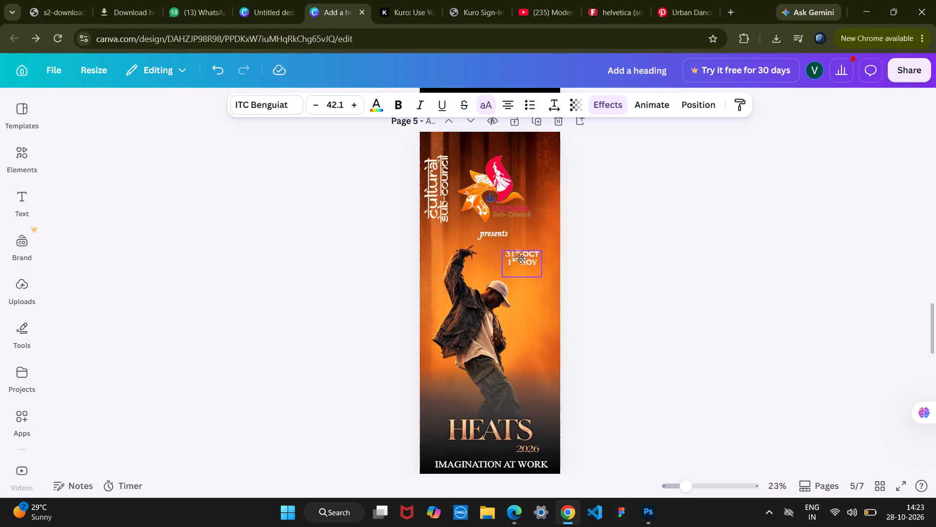
pyautogui.moveTo(521, 258); pyautogui.dragTo(527, 263)
pyautogui.click(773, 257)
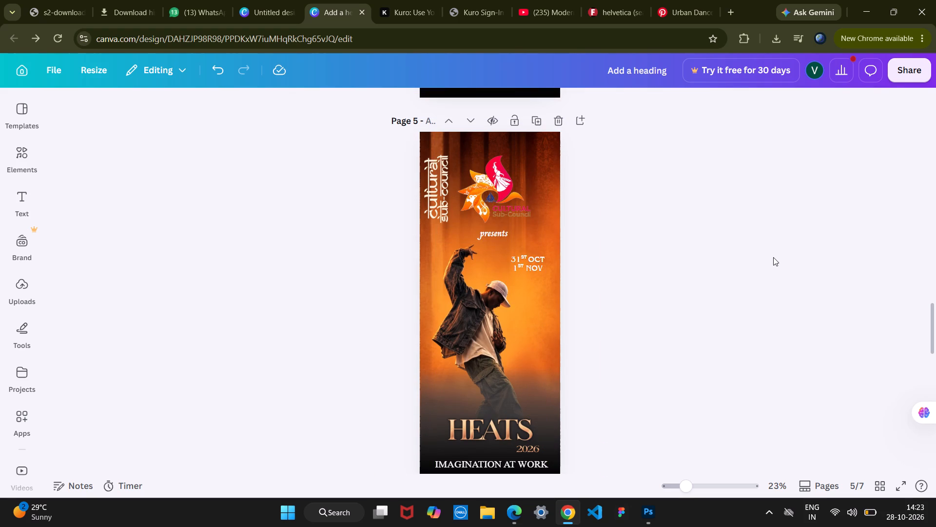
pyautogui.click(538, 261)
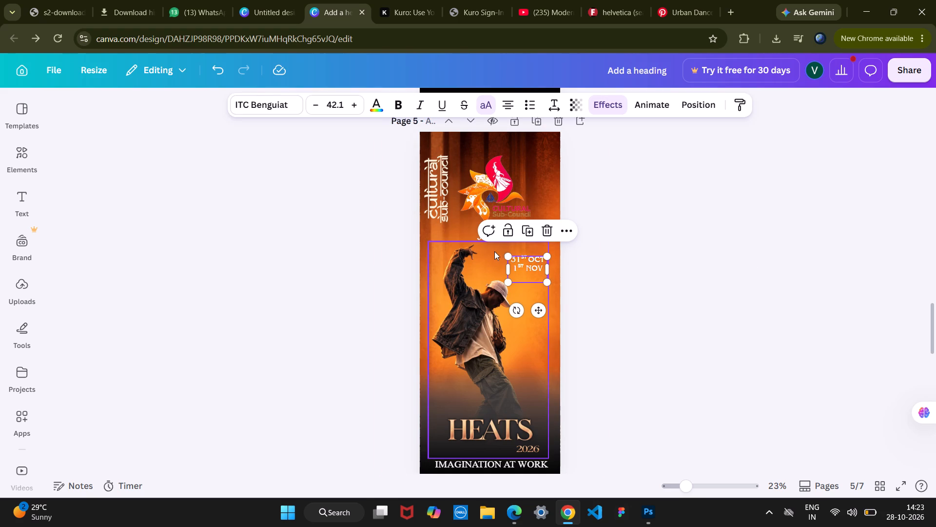
pyautogui.click(507, 254)
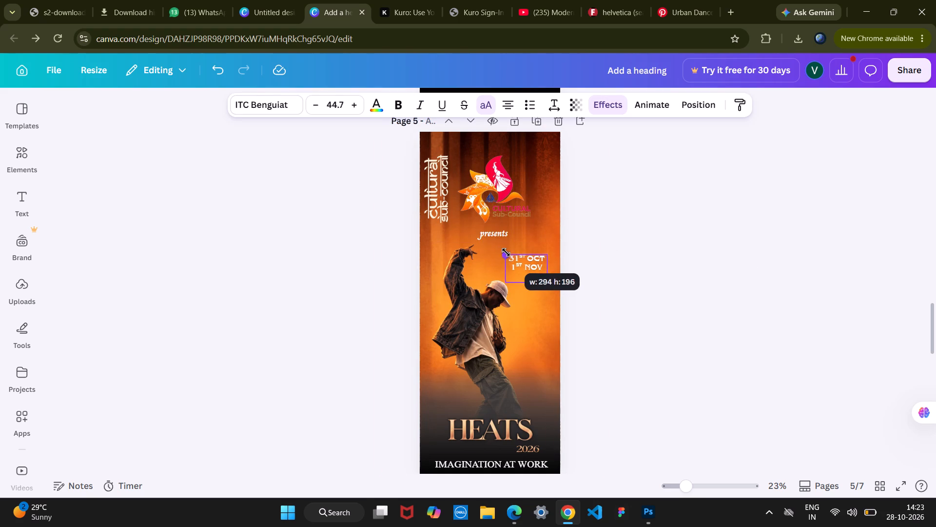
pyautogui.click(507, 252)
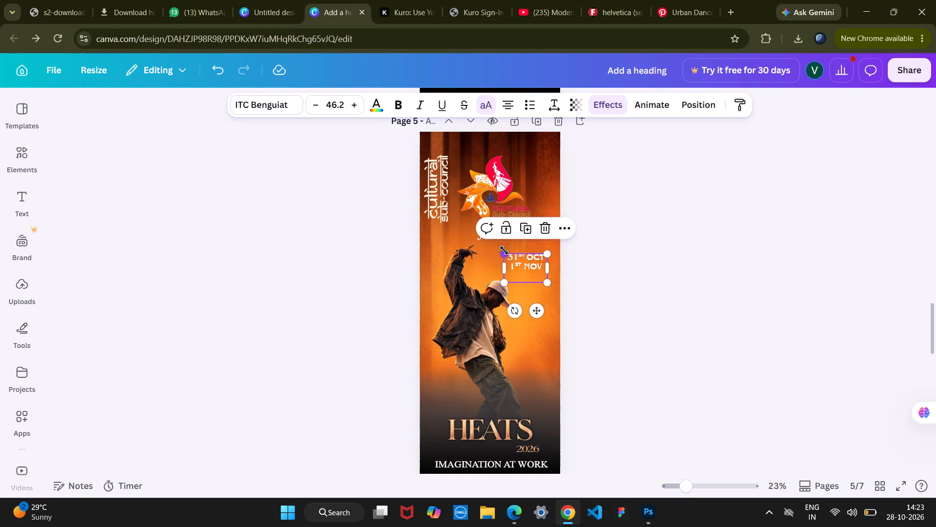
pyautogui.click(604, 259)
# Enlarge the capped dancer to about 910 wide so the raised hand reaches the level of the "presents" text.
pyautogui.click(468, 310)
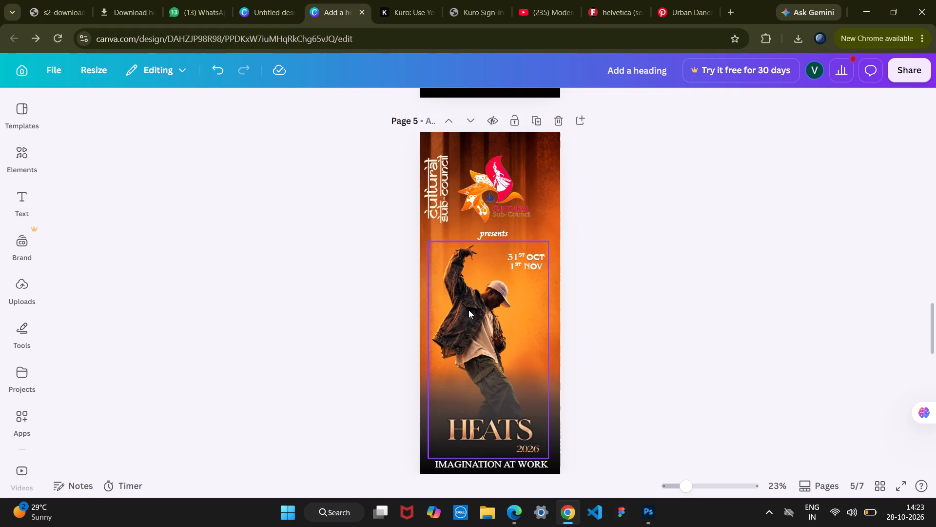
pyautogui.moveTo(428, 239); pyautogui.dragTo(422, 228)
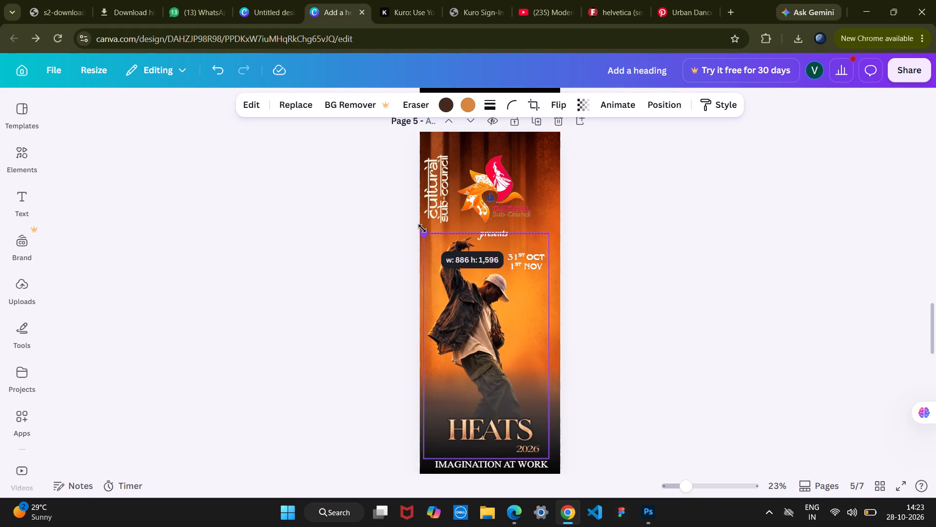
pyautogui.moveTo(422, 228); pyautogui.dragTo(422, 222)
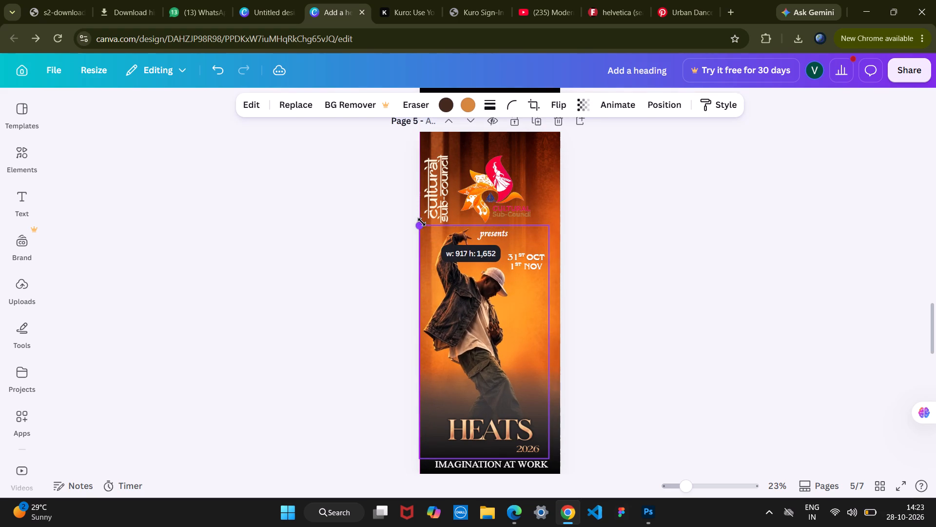
pyautogui.moveTo(422, 222); pyautogui.dragTo(422, 224)
pyautogui.click(615, 256)
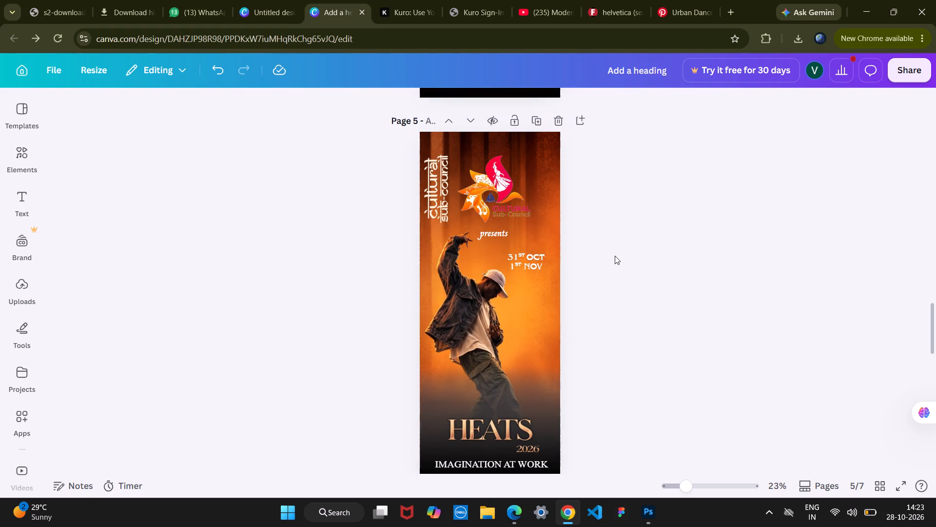
# Shift the capped dancer slightly further toward the page's left edge, and fine-tune it with seven small nudges to the right.
pyautogui.click(490, 291)
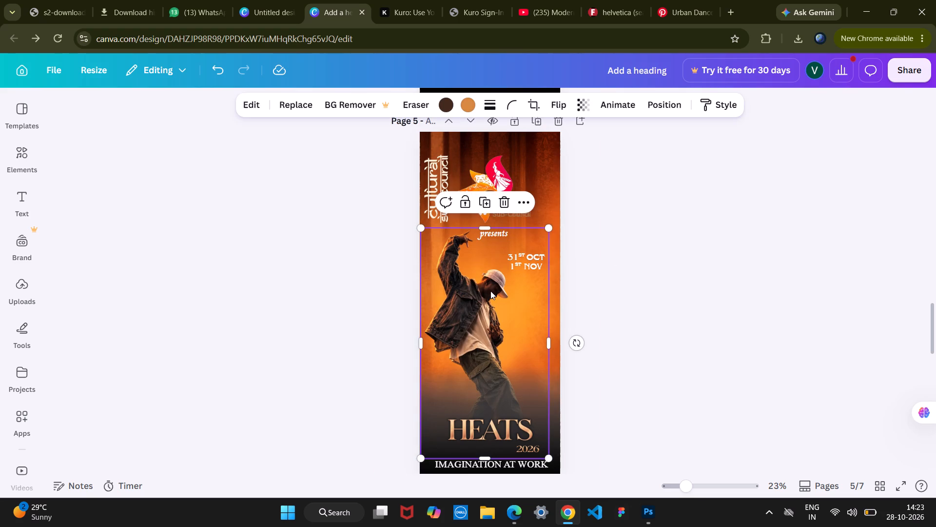
pyautogui.click(490, 291)
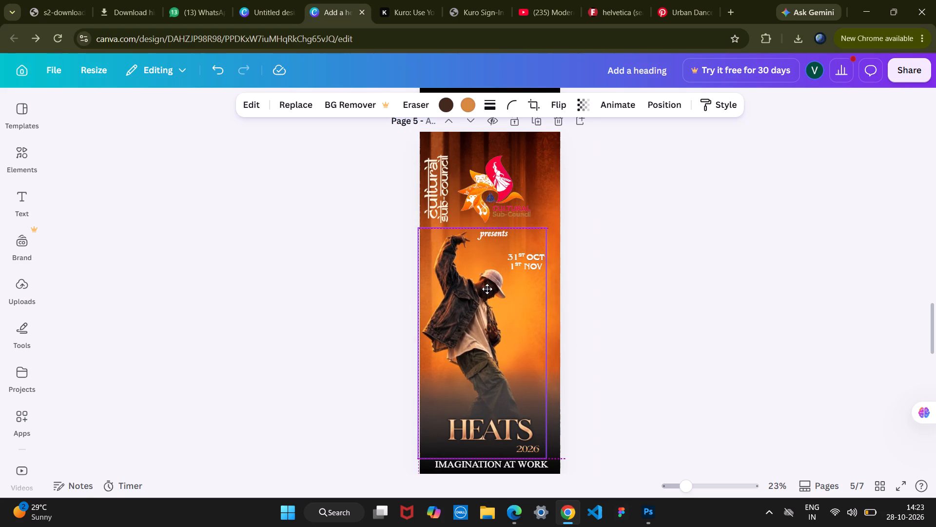
pyautogui.click(601, 267)
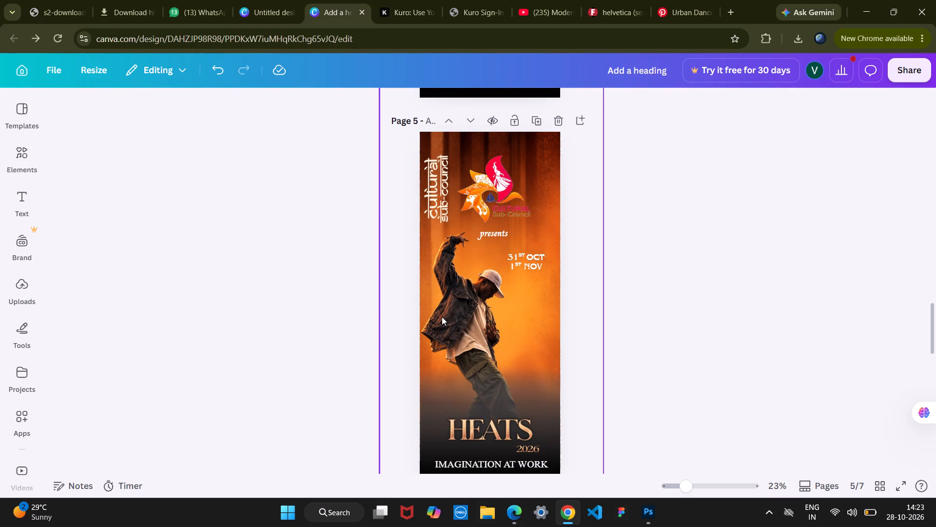
pyautogui.click(444, 317)
pyautogui.press('Right')
pyautogui.press('Right')
pyautogui.press('Right')
pyautogui.press('Right')
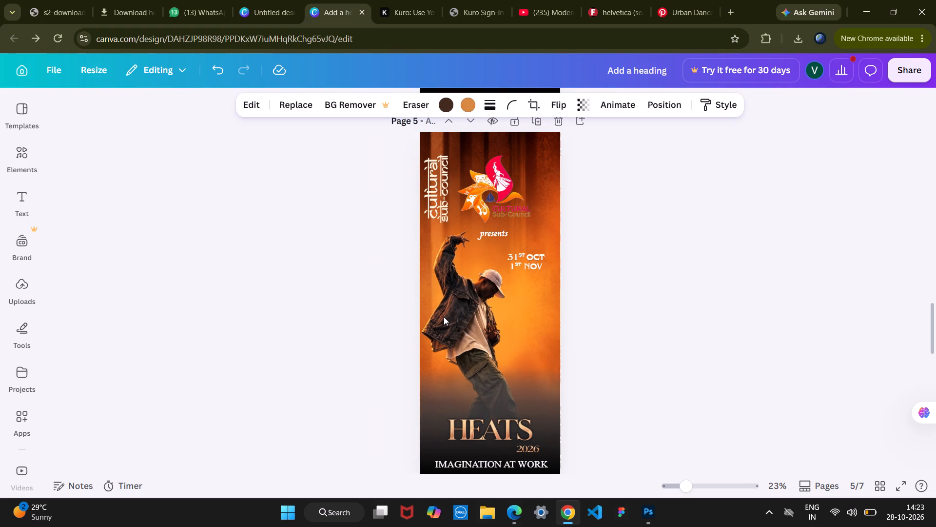
pyautogui.press('Right')
pyautogui.press('Right')
pyautogui.press('Right')
pyautogui.click(218, 328)
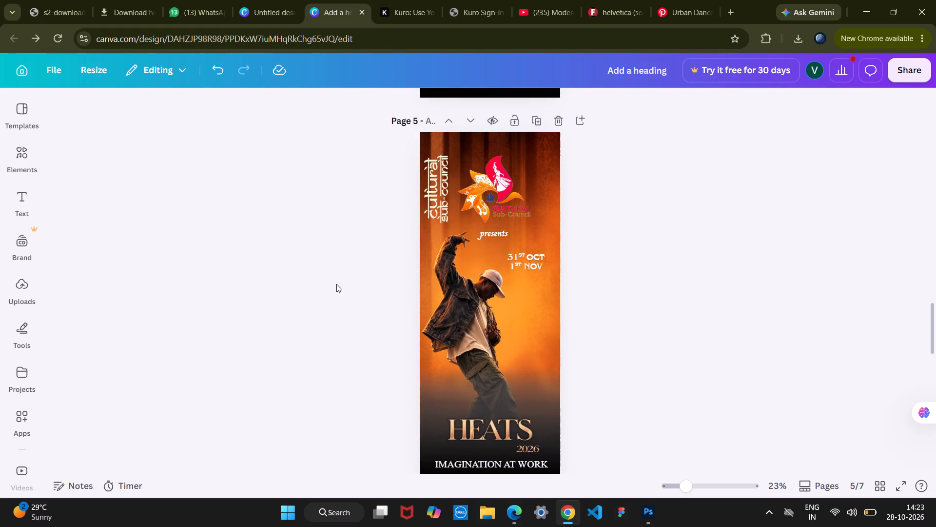
# Close the untitled Canva design that supplied the curtain image.
pyautogui.click(292, 10)
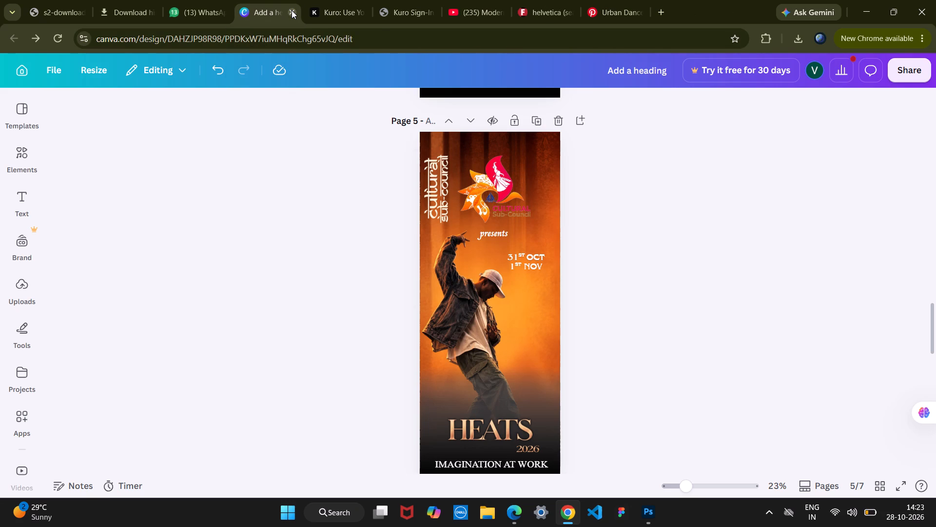
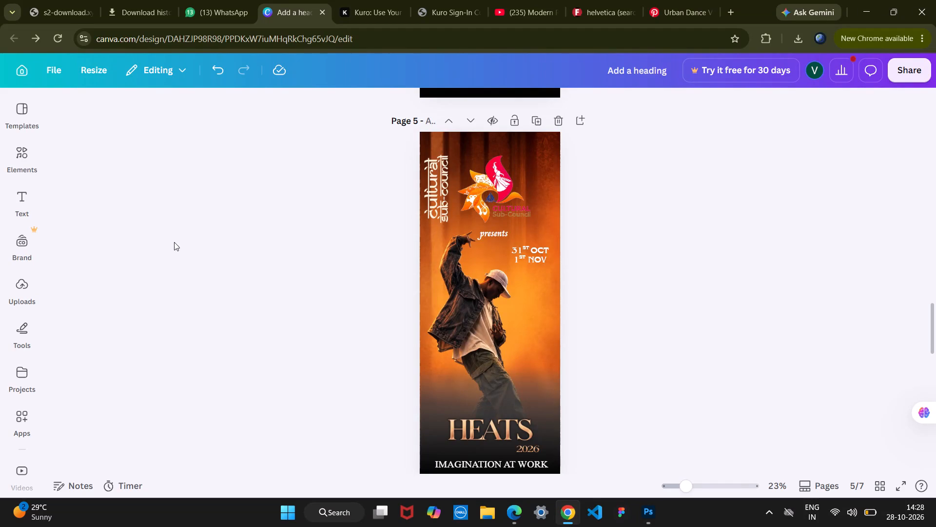
# Delete two of the stacked dark gradient overlays behind the HEATS title at the bottom of page 5.
pyautogui.click(549, 405)
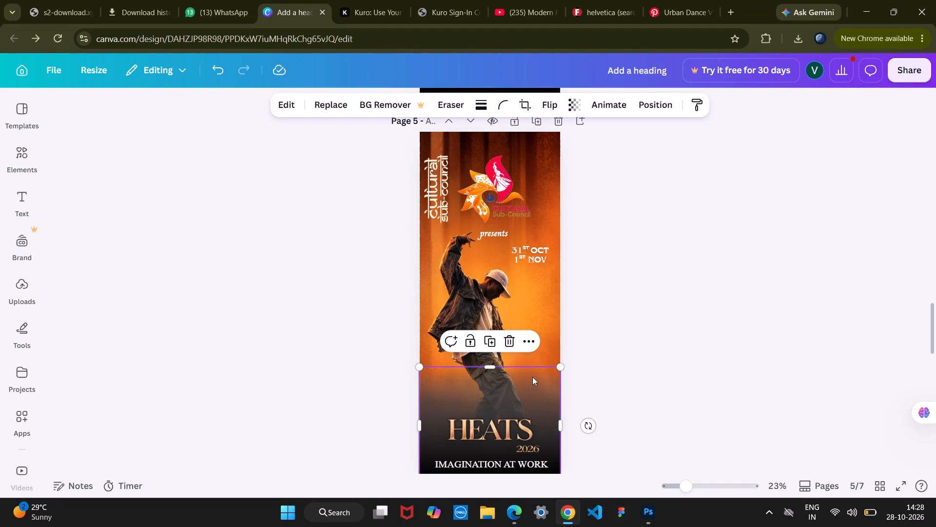
pyautogui.click(507, 341)
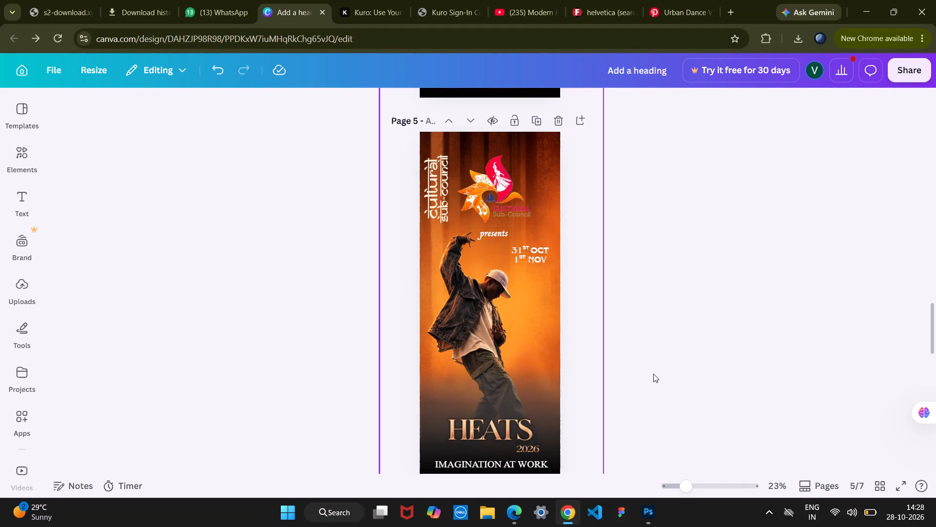
pyautogui.click(653, 374)
pyautogui.click(548, 410)
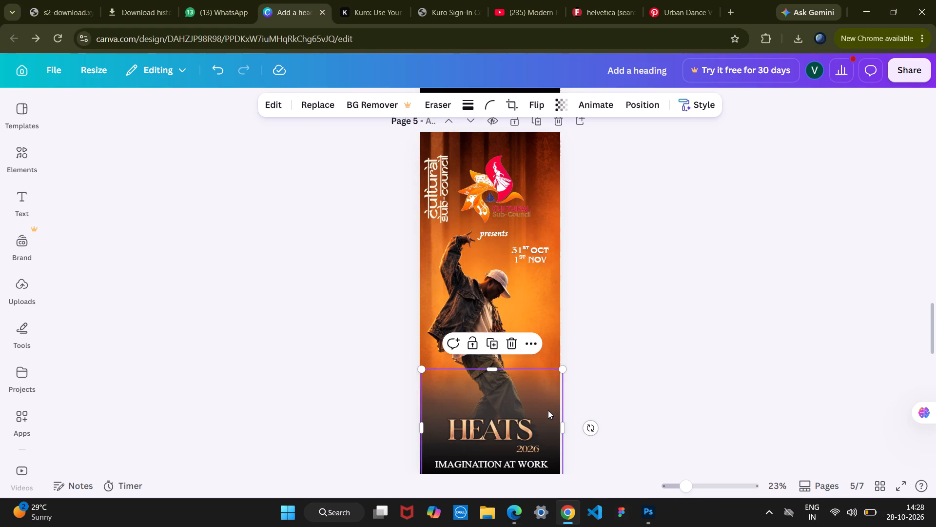
pyautogui.click(513, 339)
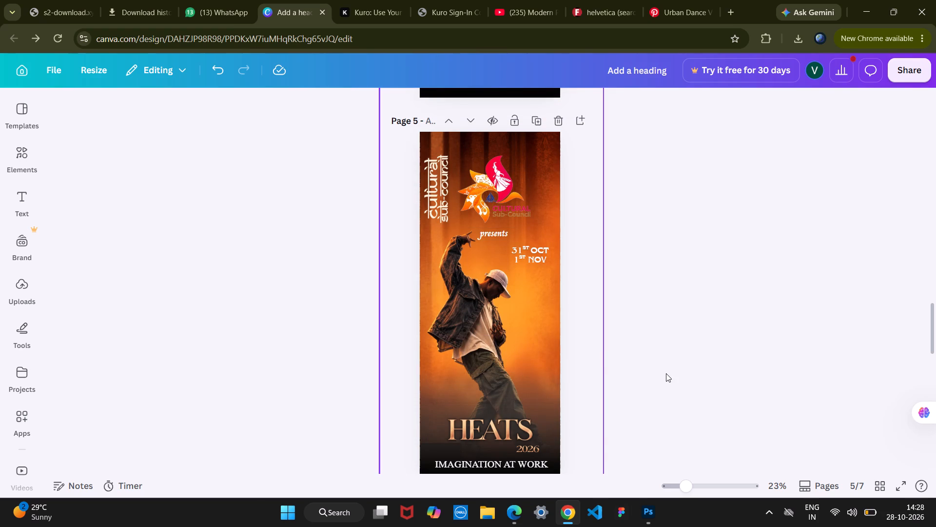
pyautogui.click(666, 373)
# Enlarge the page 5 curtain background further beyond the page edges and shift it back to roughly centred horizontally on the page.
pyautogui.click(556, 329)
pyautogui.scroll(-1, 696, 306)
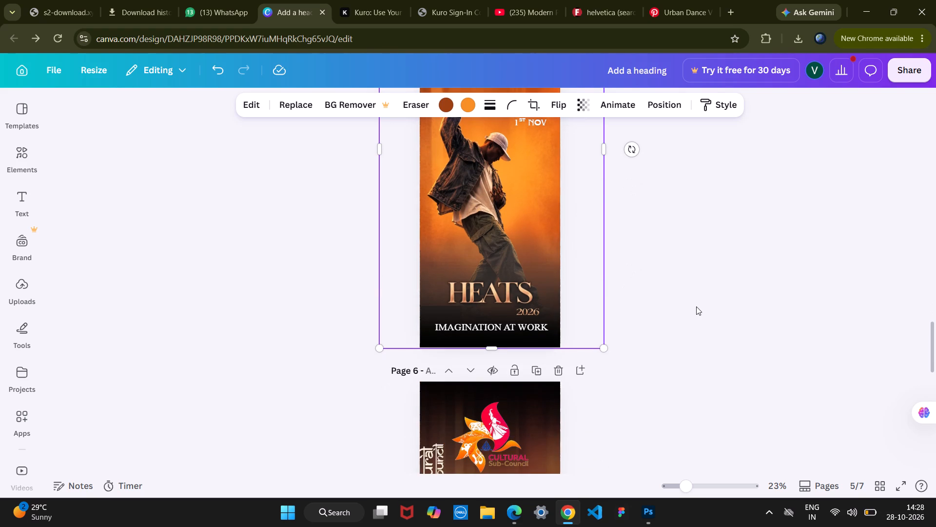
pyautogui.scroll(-1, 696, 306)
pyautogui.moveTo(606, 348); pyautogui.dragTo(619, 370)
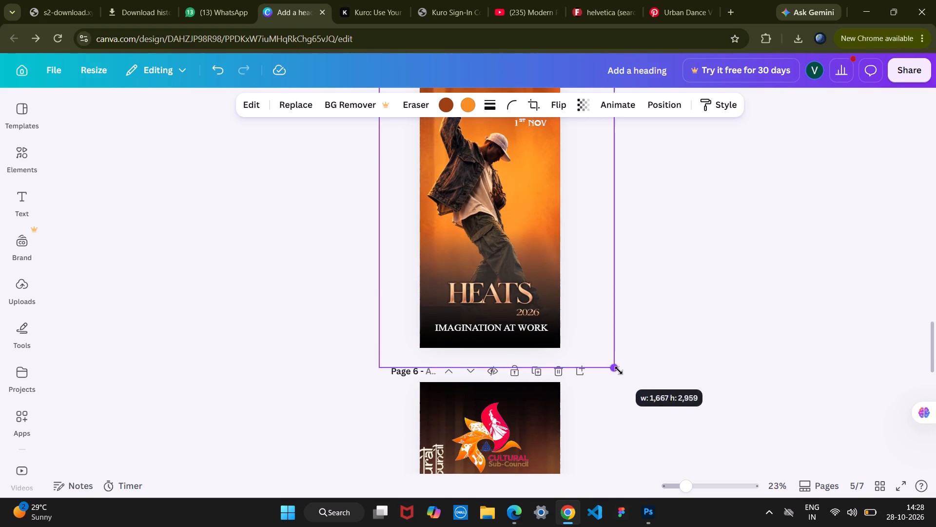
pyautogui.moveTo(619, 370); pyautogui.dragTo(672, 433)
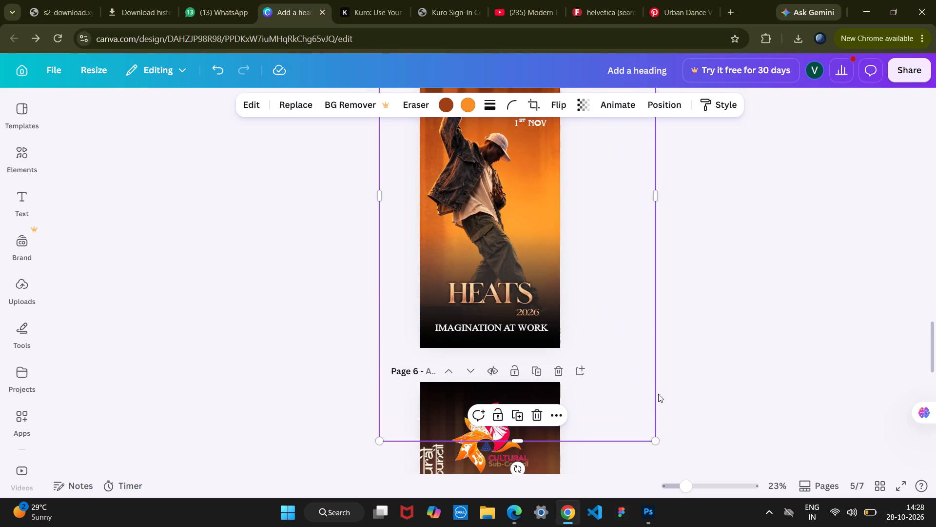
pyautogui.scroll(1, 646, 355)
pyautogui.moveTo(615, 351); pyautogui.dragTo(591, 353)
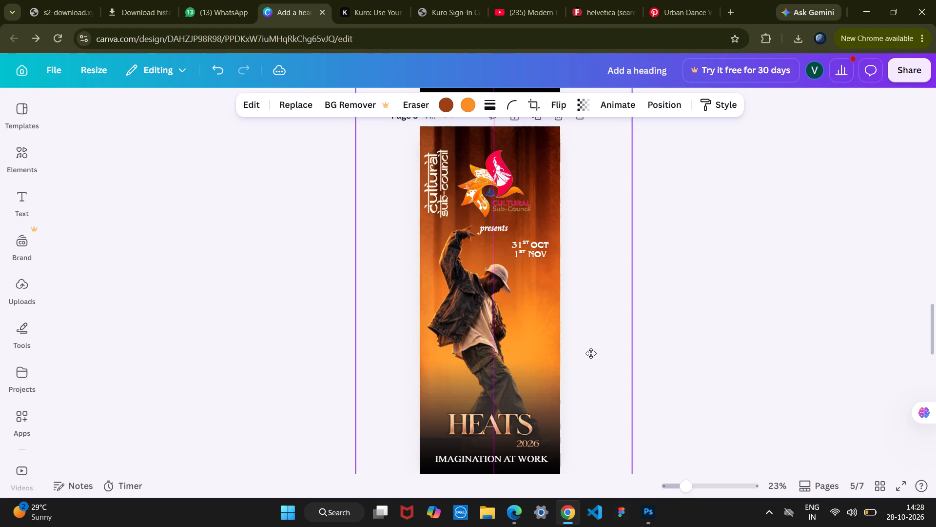
pyautogui.moveTo(591, 353); pyautogui.dragTo(590, 354)
pyautogui.click(710, 324)
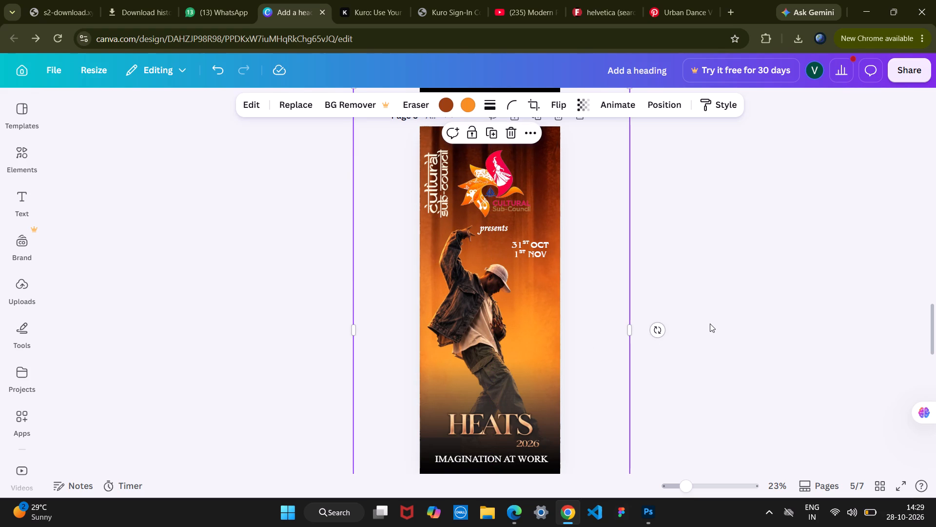
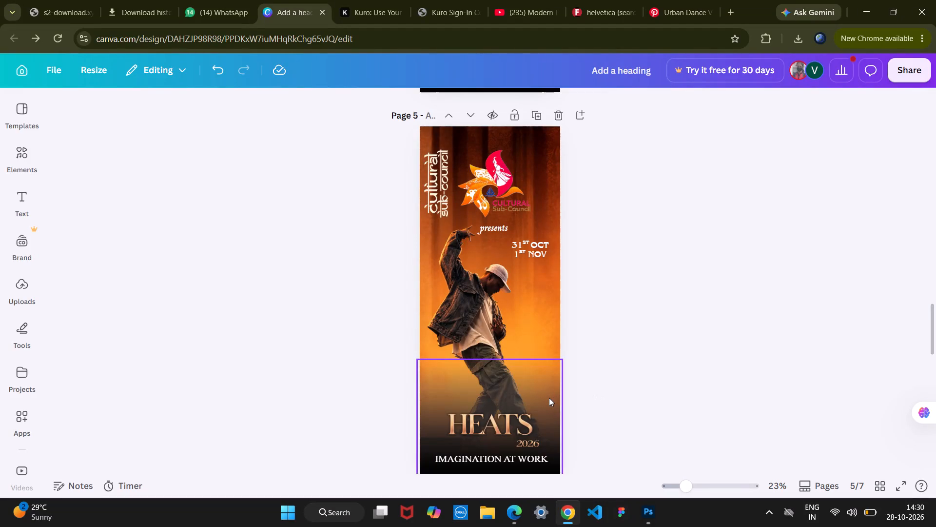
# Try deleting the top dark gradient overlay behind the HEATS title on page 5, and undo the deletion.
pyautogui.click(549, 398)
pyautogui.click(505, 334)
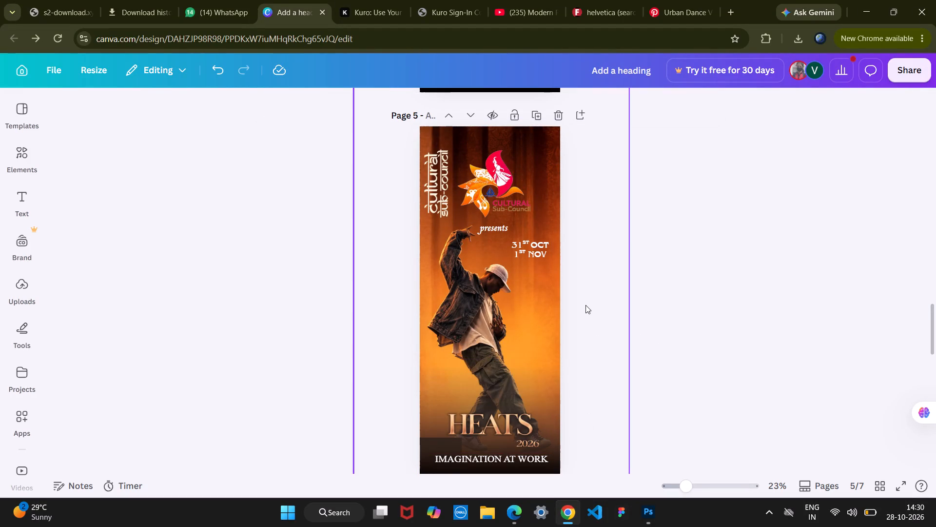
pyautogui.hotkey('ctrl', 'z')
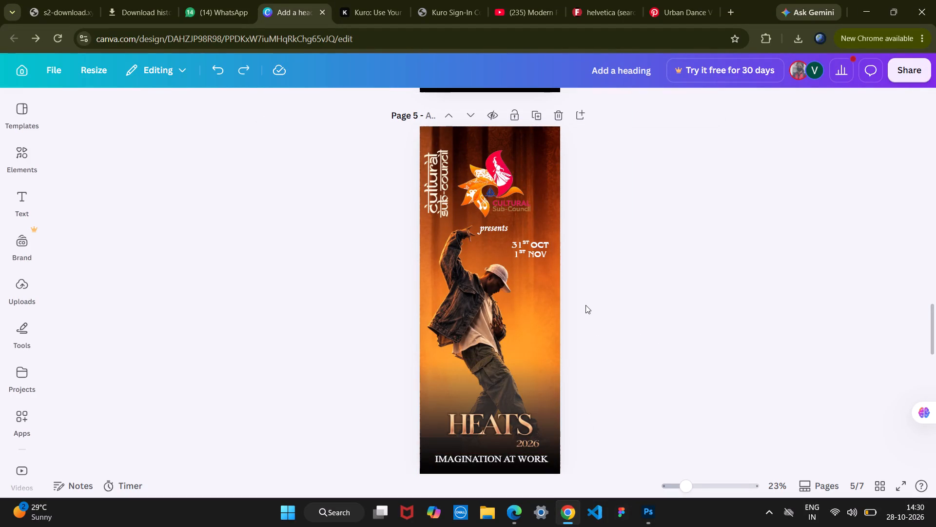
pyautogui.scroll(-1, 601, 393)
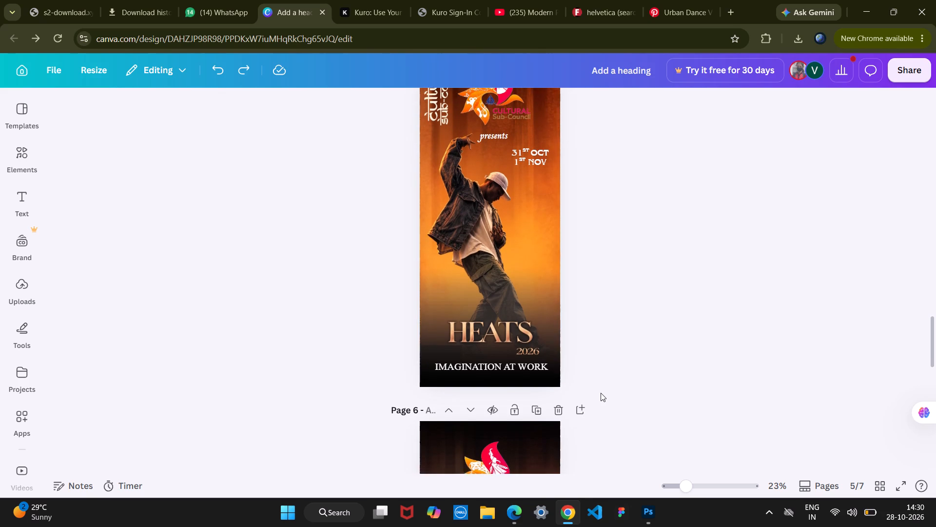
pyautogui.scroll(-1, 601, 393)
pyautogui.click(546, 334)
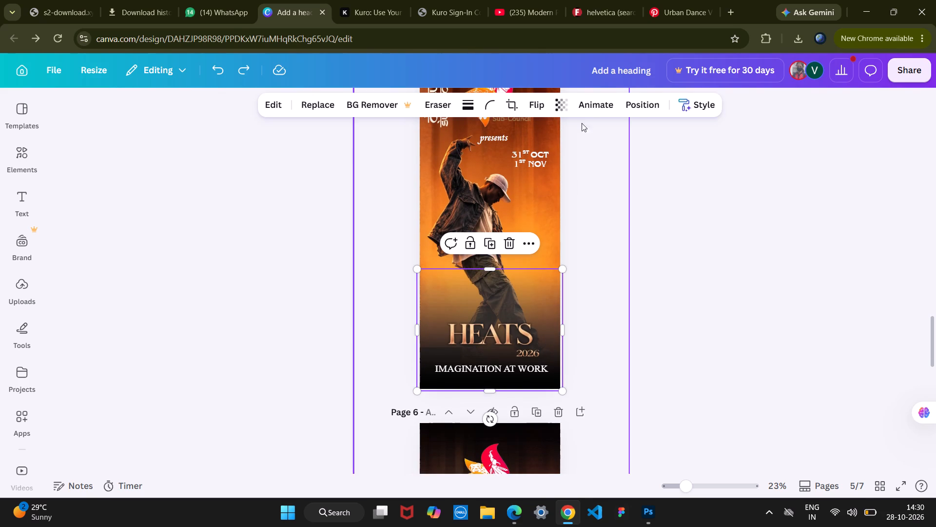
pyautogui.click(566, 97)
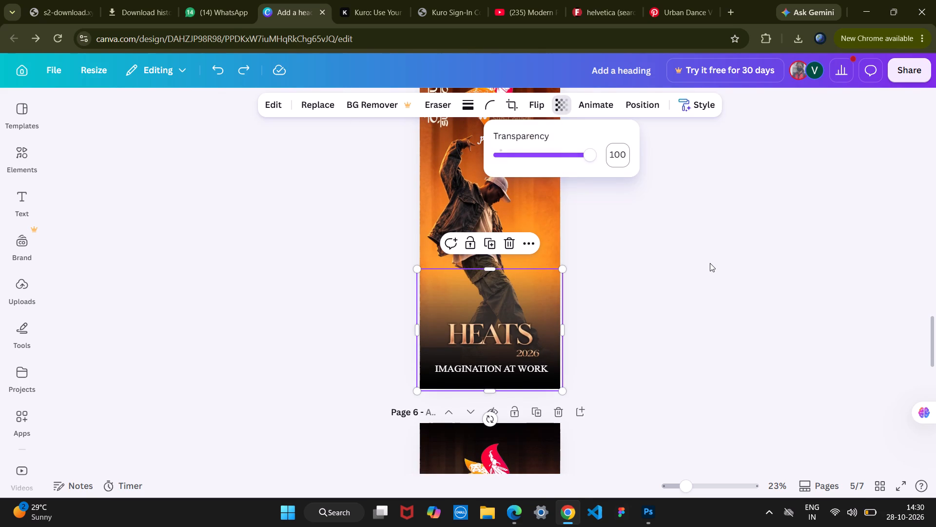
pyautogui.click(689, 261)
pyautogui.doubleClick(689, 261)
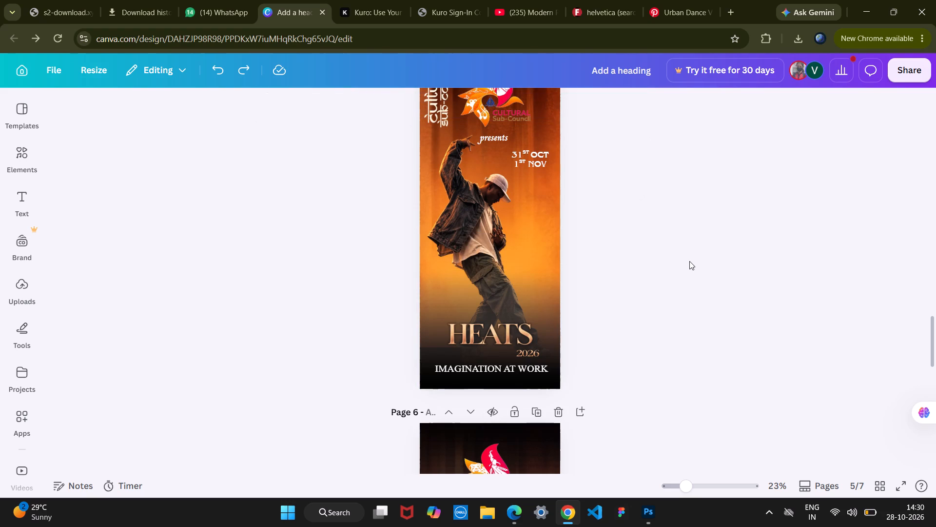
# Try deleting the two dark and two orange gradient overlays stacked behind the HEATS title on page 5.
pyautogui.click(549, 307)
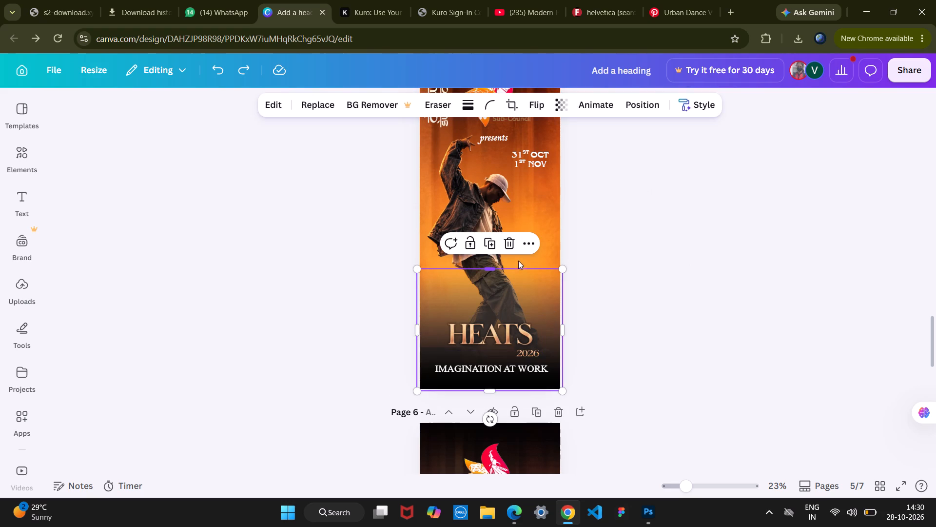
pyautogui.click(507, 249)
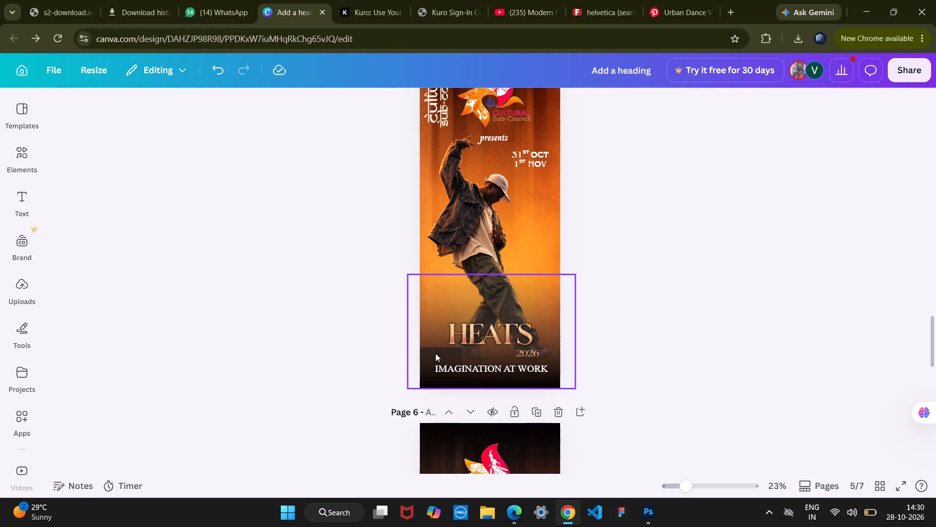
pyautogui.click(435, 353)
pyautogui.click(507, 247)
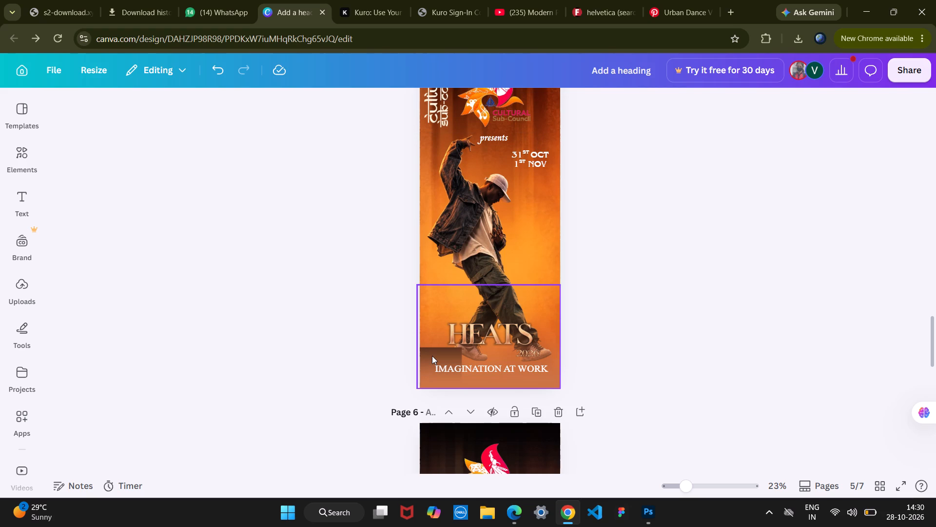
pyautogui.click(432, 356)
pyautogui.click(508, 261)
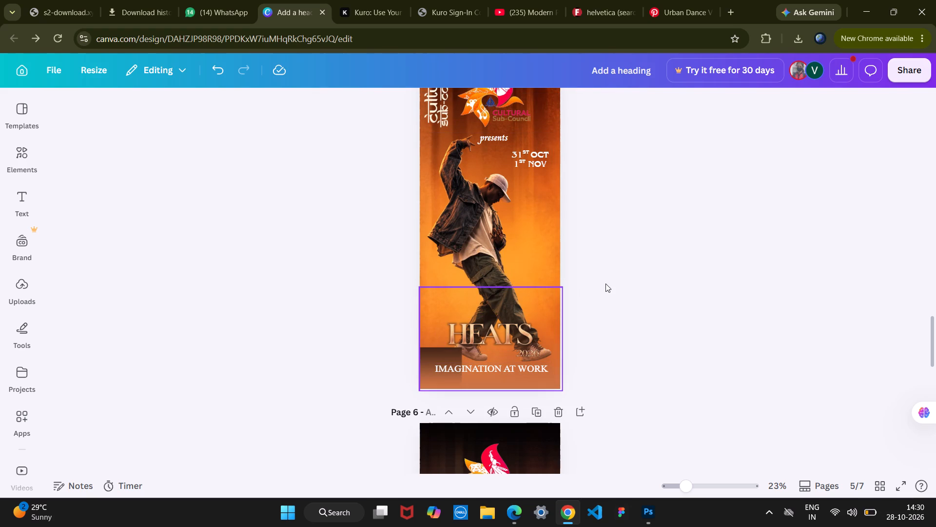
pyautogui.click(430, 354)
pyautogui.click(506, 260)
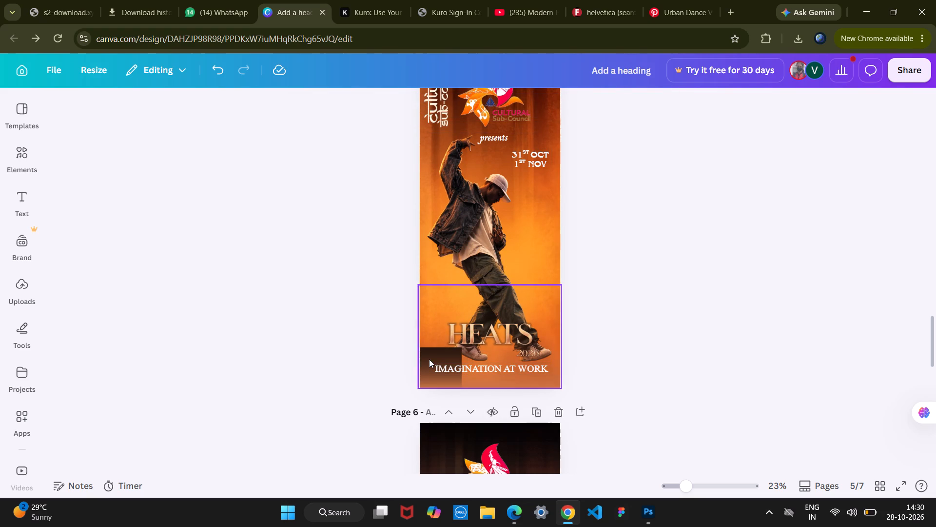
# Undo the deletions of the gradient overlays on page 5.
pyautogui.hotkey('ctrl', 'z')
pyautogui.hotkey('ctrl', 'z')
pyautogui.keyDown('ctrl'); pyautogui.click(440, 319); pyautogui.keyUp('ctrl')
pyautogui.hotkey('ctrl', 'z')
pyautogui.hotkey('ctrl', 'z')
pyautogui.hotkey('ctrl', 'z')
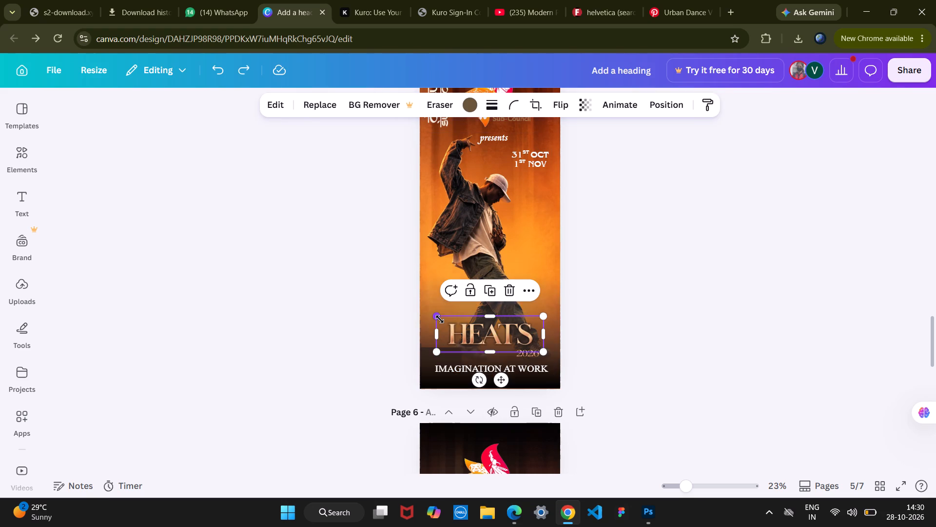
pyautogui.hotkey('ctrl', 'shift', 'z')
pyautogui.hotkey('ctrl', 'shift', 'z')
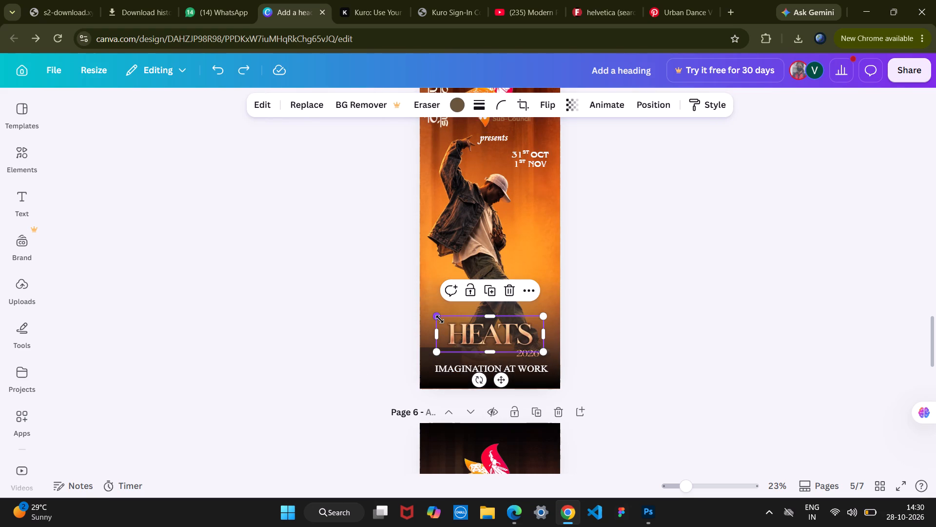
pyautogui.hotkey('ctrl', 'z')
# Find the small black square at the bottom-left corner of page 5 in the layer order and delete it.
pyautogui.click(361, 247)
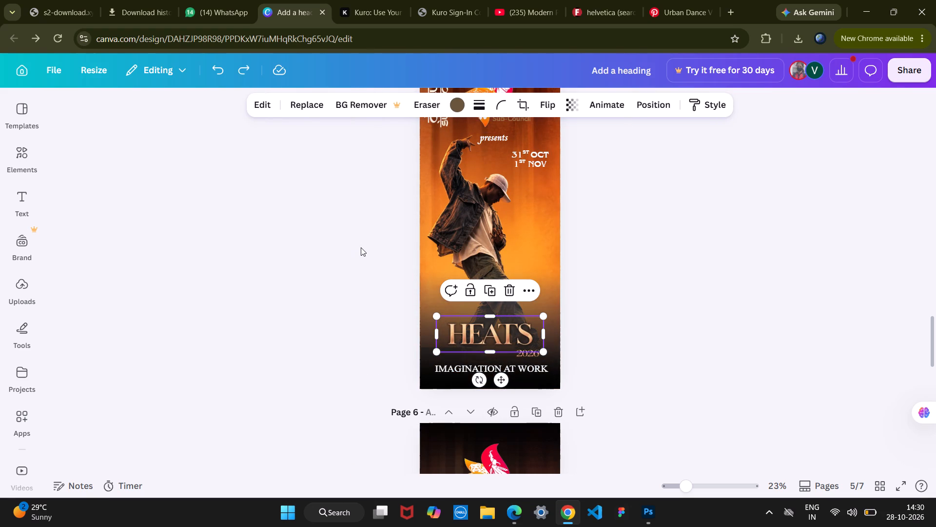
pyautogui.moveTo(361, 247); pyautogui.dragTo(565, 198)
pyautogui.hotkey('alt', '1')
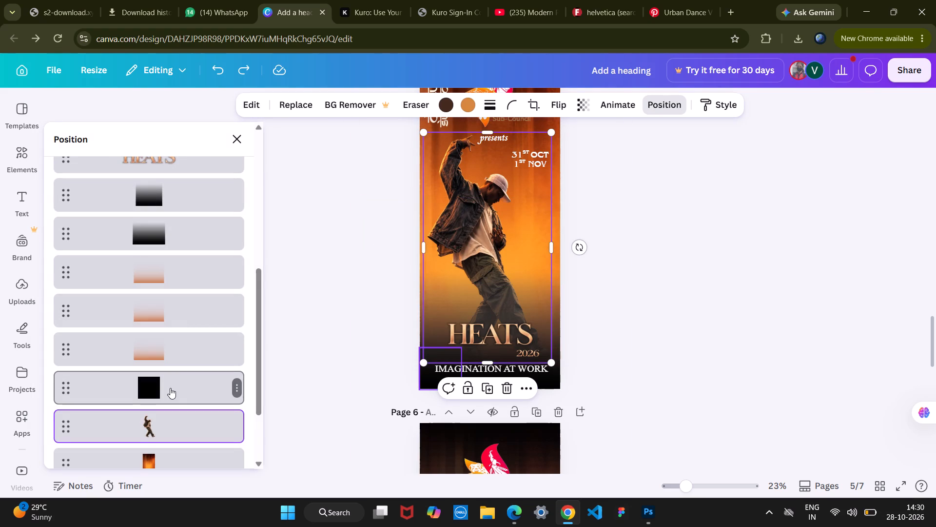
pyautogui.click(170, 388)
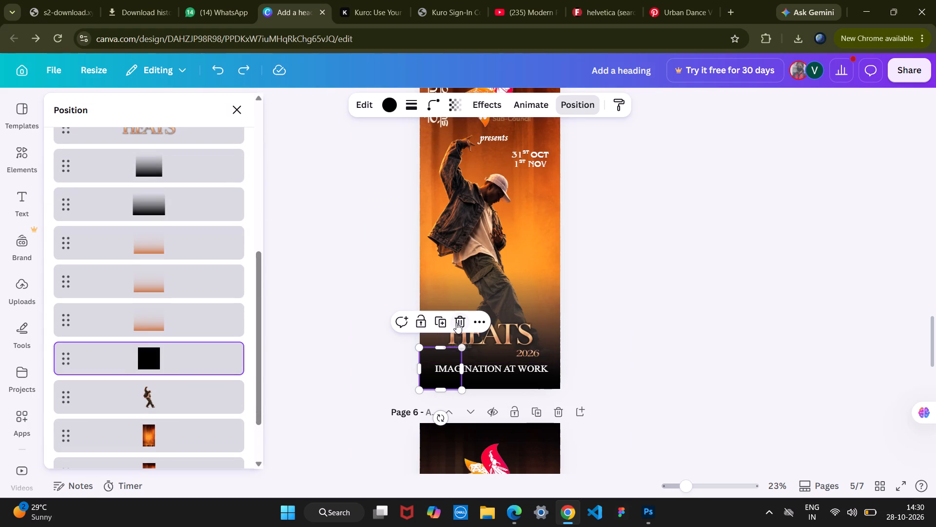
pyautogui.click(456, 323)
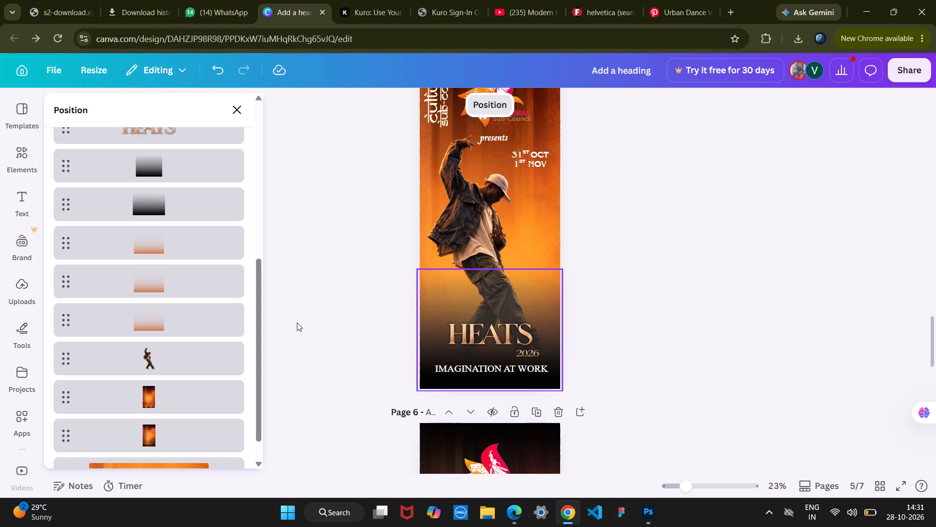
pyautogui.click(236, 105)
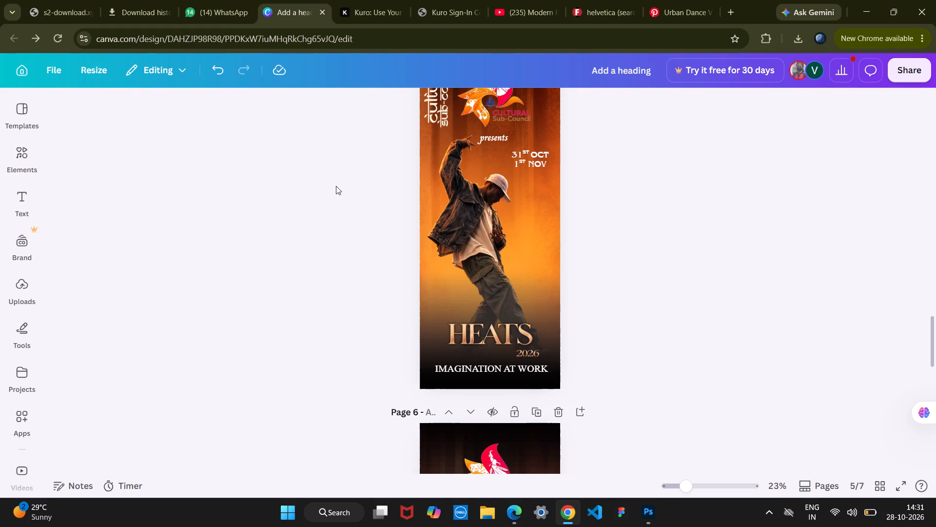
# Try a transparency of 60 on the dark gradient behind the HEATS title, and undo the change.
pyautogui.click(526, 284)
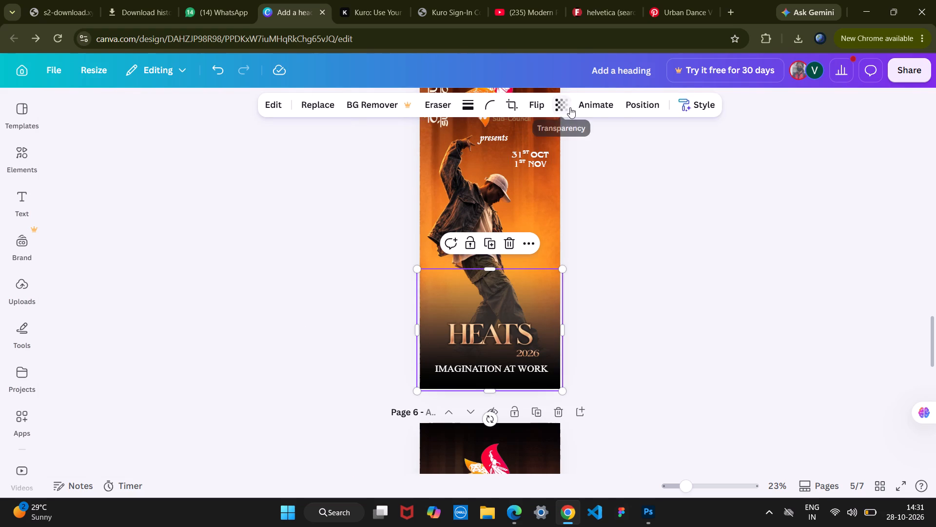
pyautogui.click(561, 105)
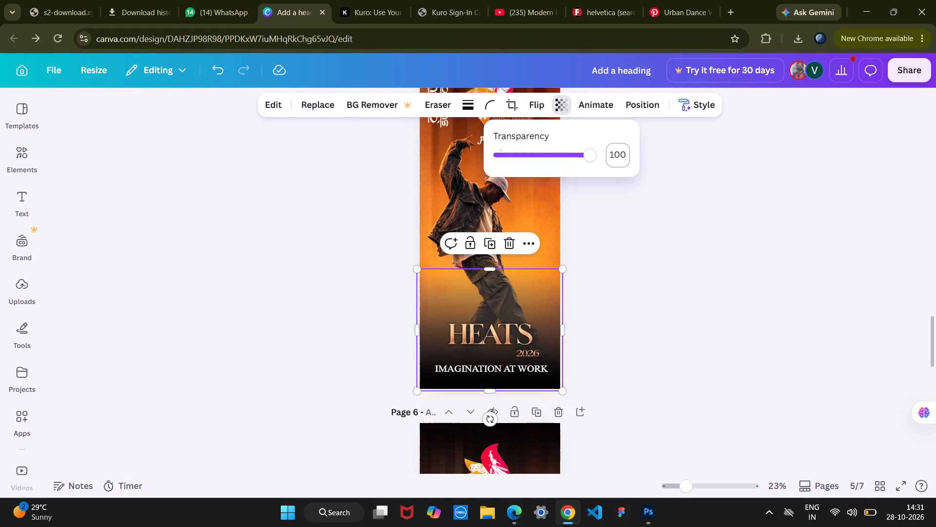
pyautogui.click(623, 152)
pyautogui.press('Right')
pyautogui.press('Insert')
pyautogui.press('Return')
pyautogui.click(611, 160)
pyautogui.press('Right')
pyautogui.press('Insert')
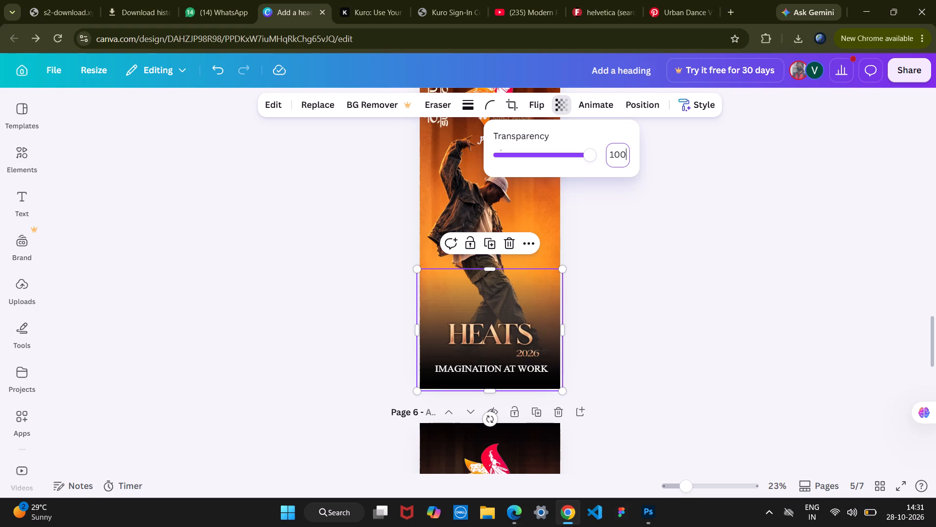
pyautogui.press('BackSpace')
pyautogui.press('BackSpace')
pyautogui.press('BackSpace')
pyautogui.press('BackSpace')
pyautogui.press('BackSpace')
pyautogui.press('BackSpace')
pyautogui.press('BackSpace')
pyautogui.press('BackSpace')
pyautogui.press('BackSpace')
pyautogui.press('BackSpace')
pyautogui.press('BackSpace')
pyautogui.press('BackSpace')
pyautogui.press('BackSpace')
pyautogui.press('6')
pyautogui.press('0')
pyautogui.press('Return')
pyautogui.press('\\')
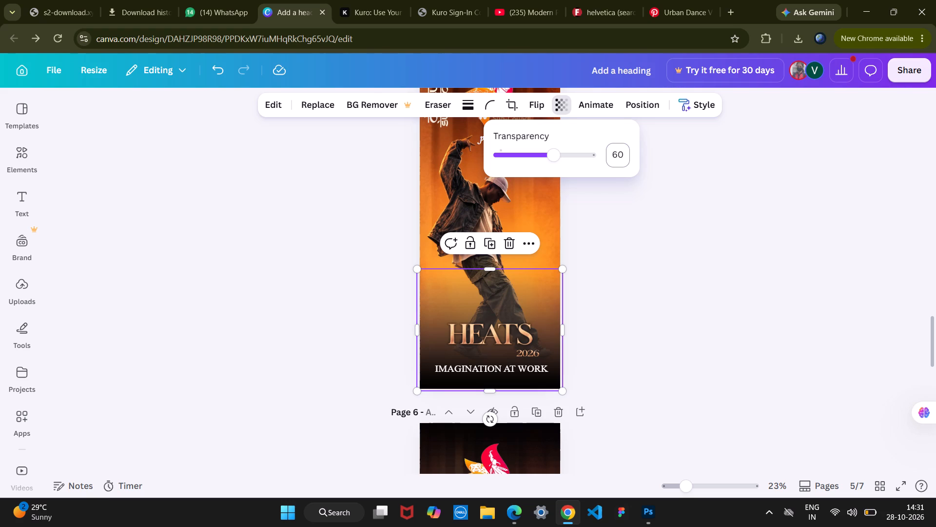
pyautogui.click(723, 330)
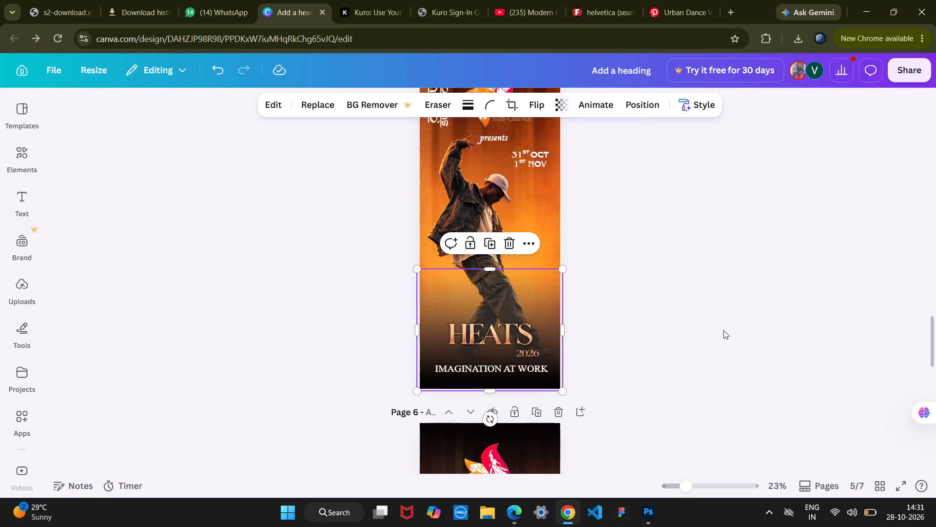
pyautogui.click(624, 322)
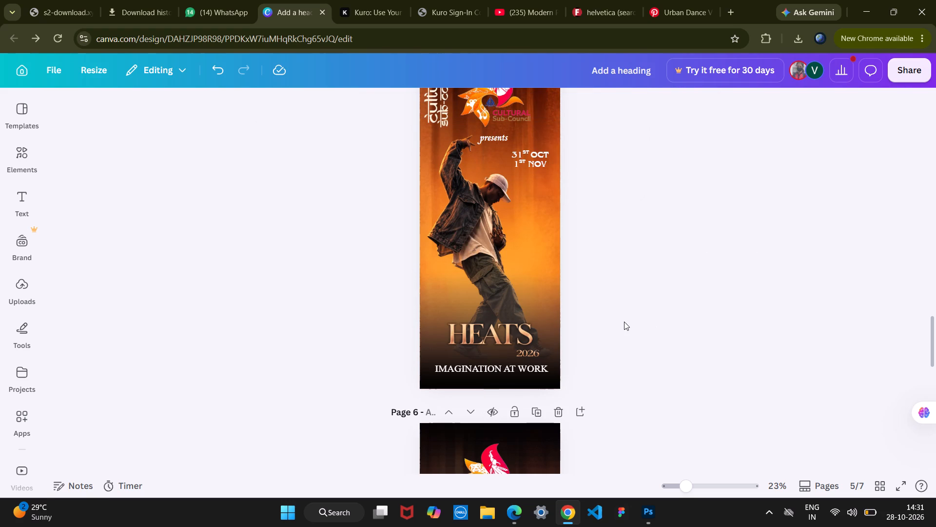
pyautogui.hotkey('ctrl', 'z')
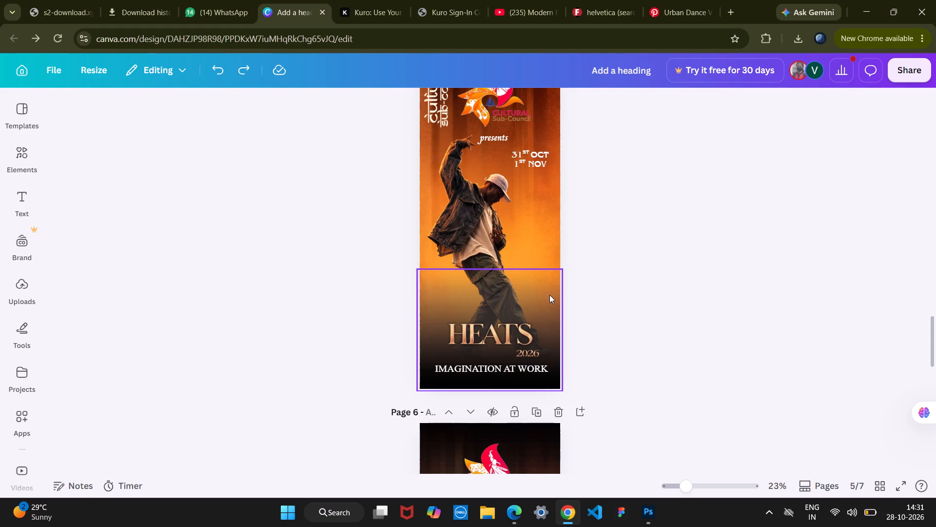
# Enlarge the dark gradient behind the HEATS title beyond the page edges and shift it to roughly centred on page 5.
pyautogui.click(549, 296)
pyautogui.moveTo(416, 268); pyautogui.dragTo(403, 257)
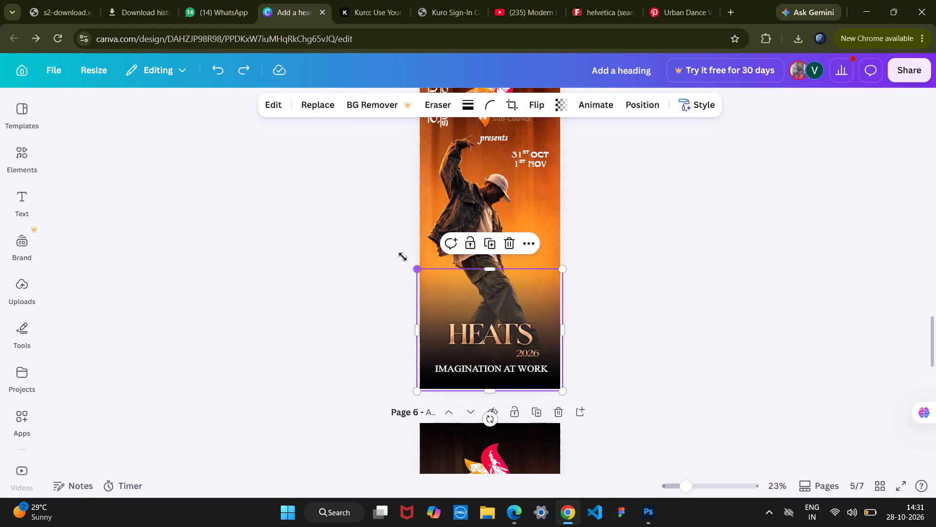
pyautogui.moveTo(403, 257); pyautogui.dragTo(380, 222)
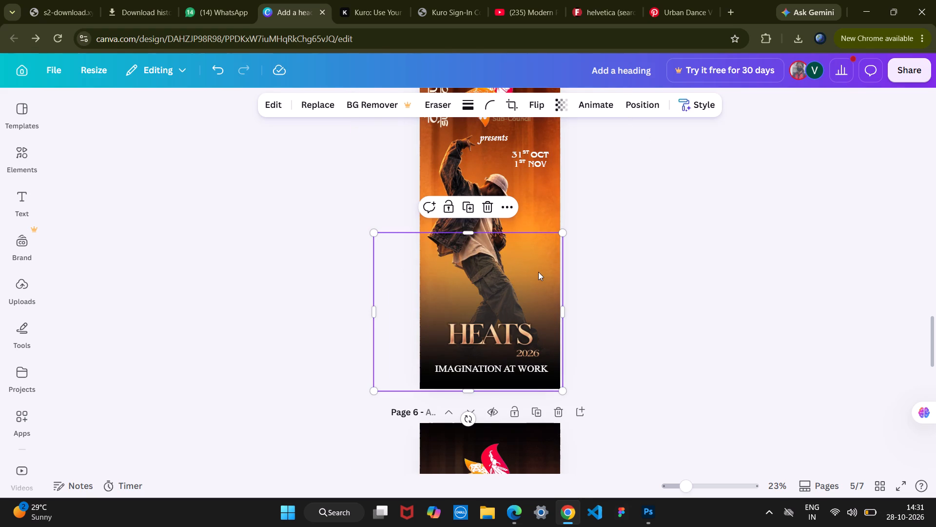
pyautogui.moveTo(538, 272); pyautogui.dragTo(559, 276)
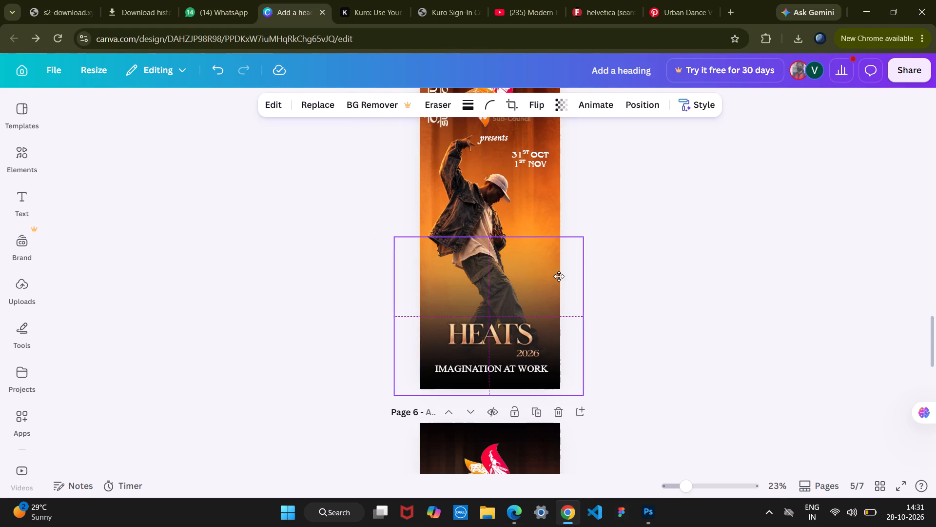
pyautogui.moveTo(559, 276); pyautogui.dragTo(563, 274)
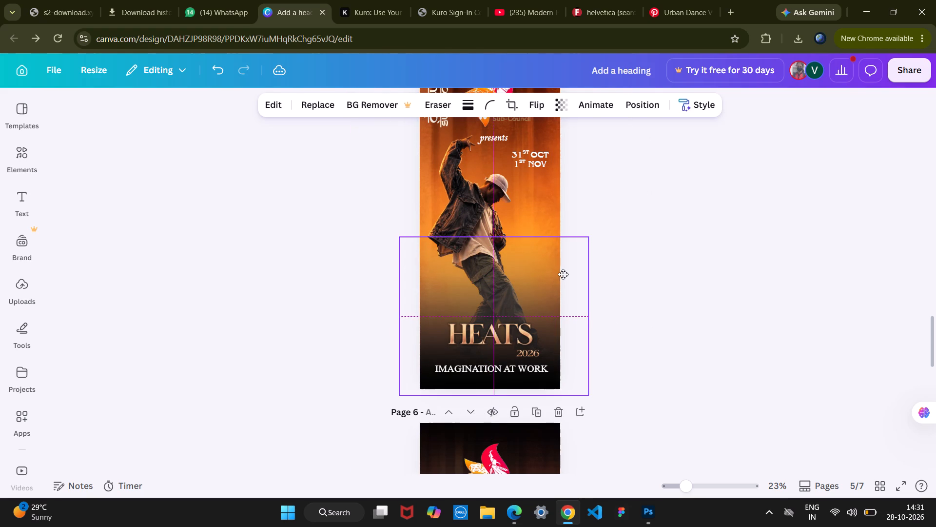
pyautogui.click(685, 268)
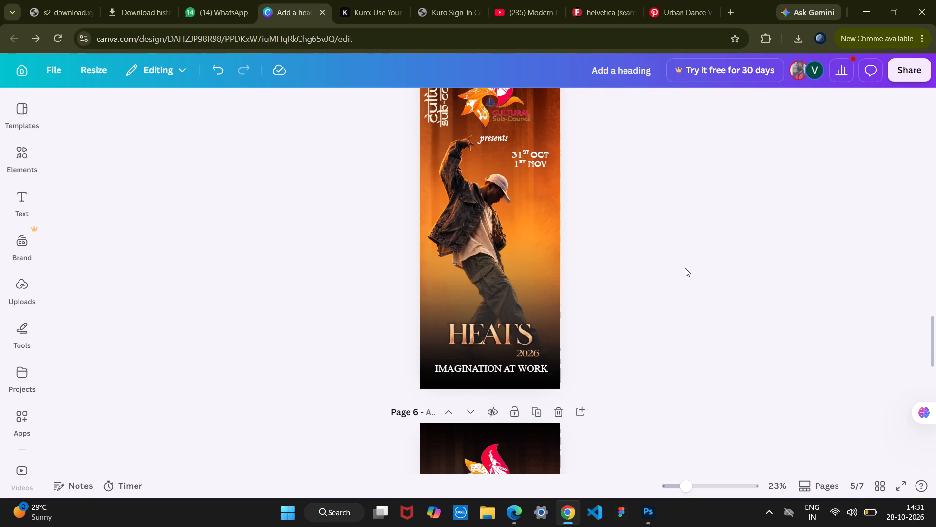
pyautogui.scroll(1, 685, 268)
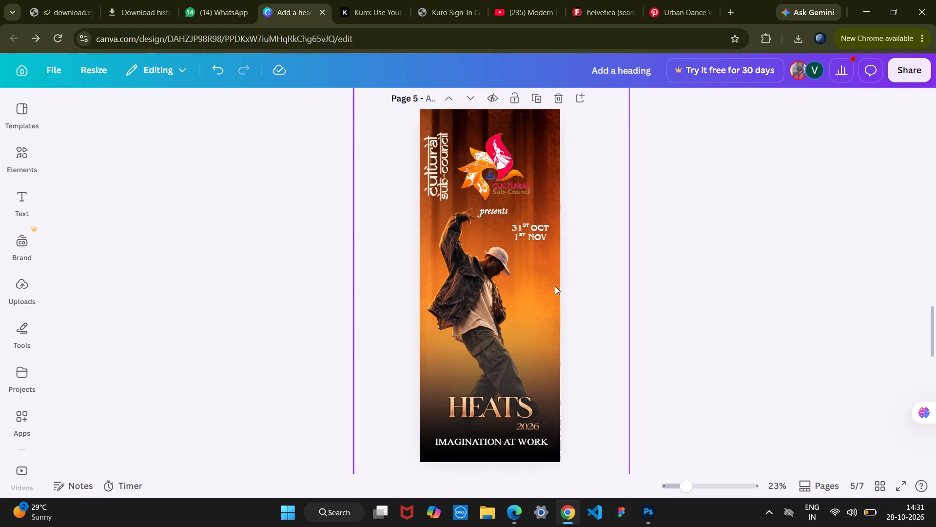
# Move the oversized orange curtain background on page 5 slightly upward, keeping it roughly centred horizontally behind the dancer.
pyautogui.click(555, 286)
pyautogui.moveTo(595, 286); pyautogui.dragTo(592, 259)
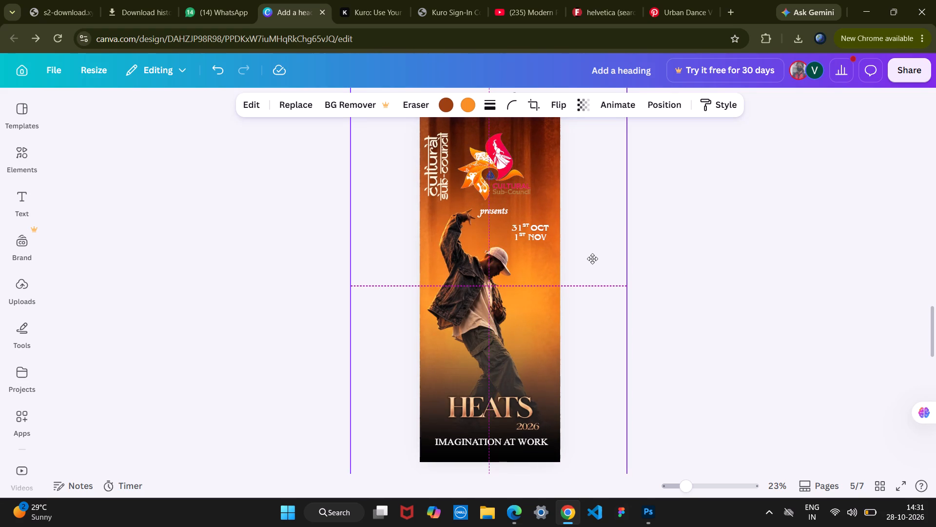
pyautogui.moveTo(592, 259); pyautogui.dragTo(591, 253)
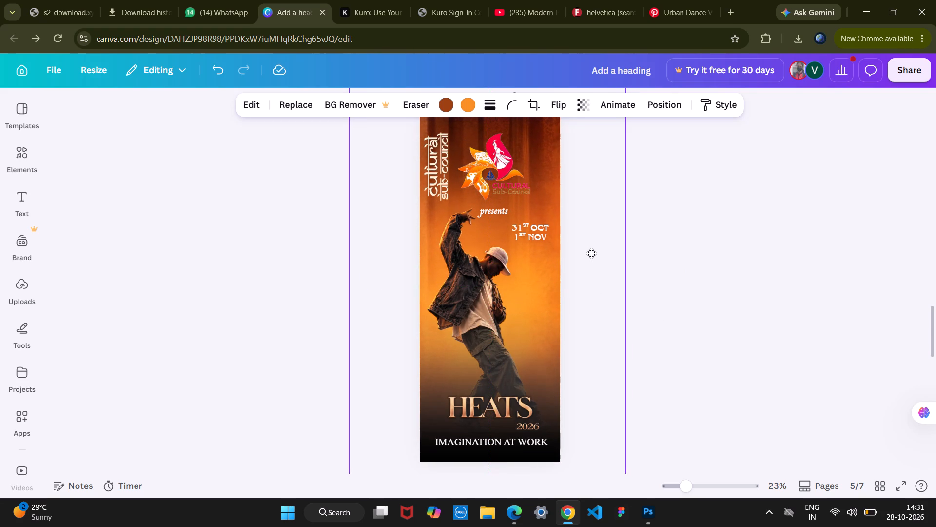
pyautogui.moveTo(591, 253); pyautogui.dragTo(588, 224)
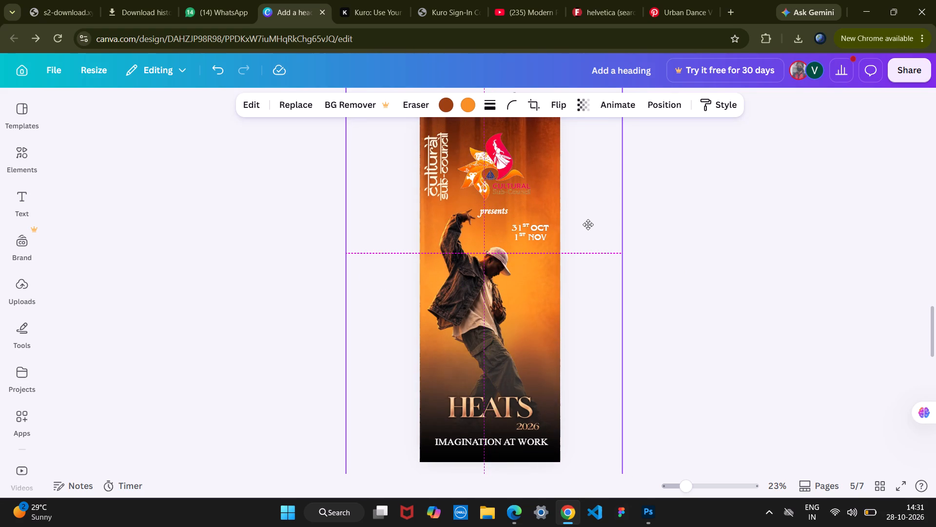
pyautogui.moveTo(588, 224); pyautogui.dragTo(583, 223)
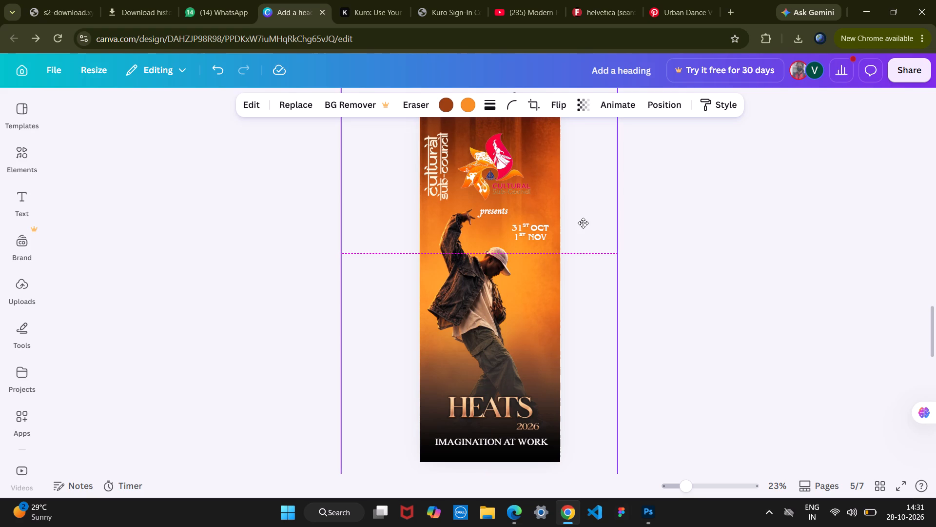
pyautogui.moveTo(583, 223); pyautogui.dragTo(585, 237)
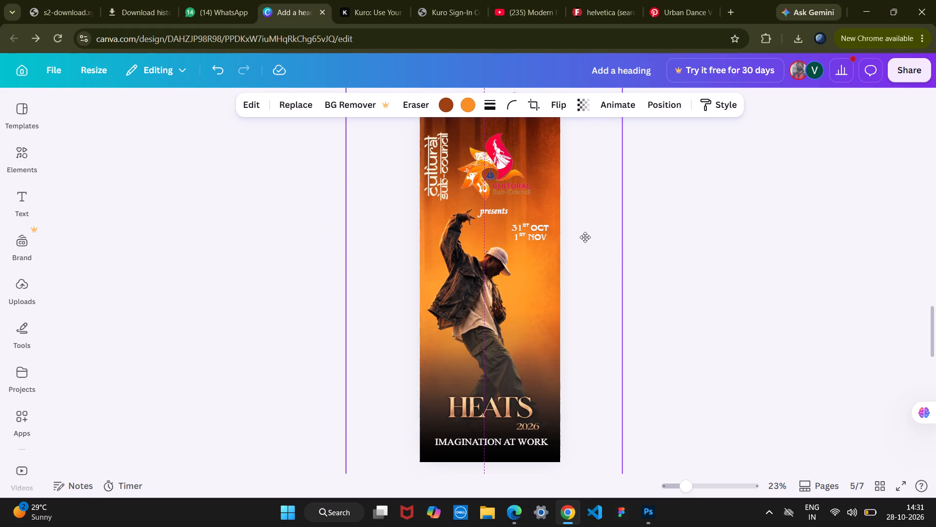
pyautogui.moveTo(585, 237); pyautogui.dragTo(590, 238)
pyautogui.click(663, 243)
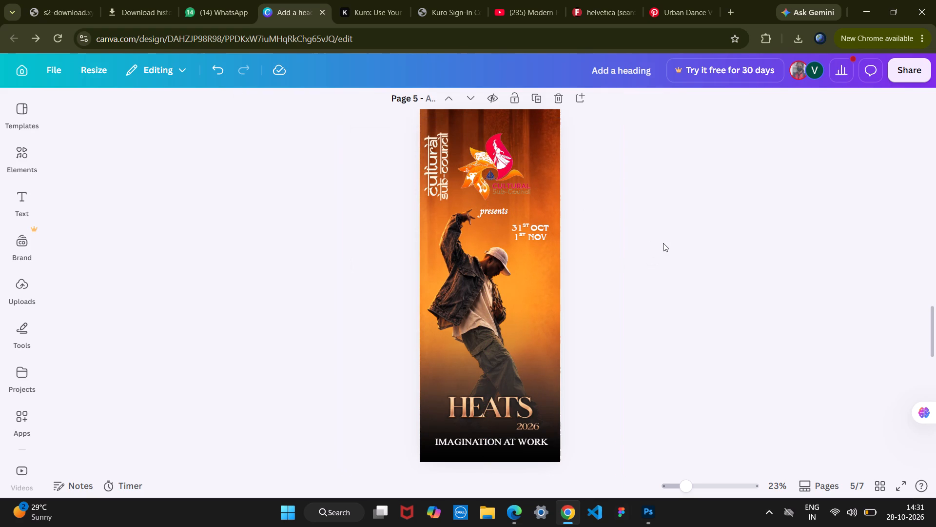
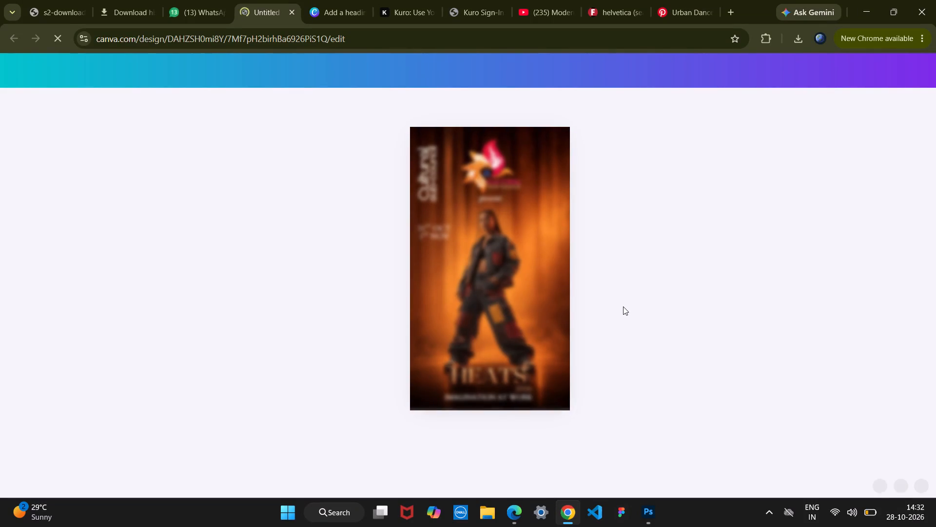
# Switch to the "Add a heading" design and duplicate its page 5.
pyautogui.click(623, 306)
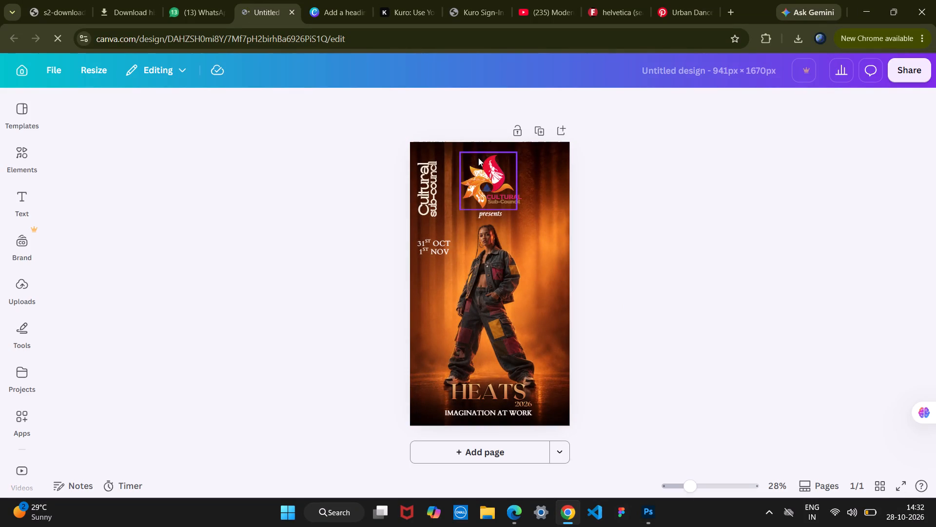
pyautogui.click(335, 5)
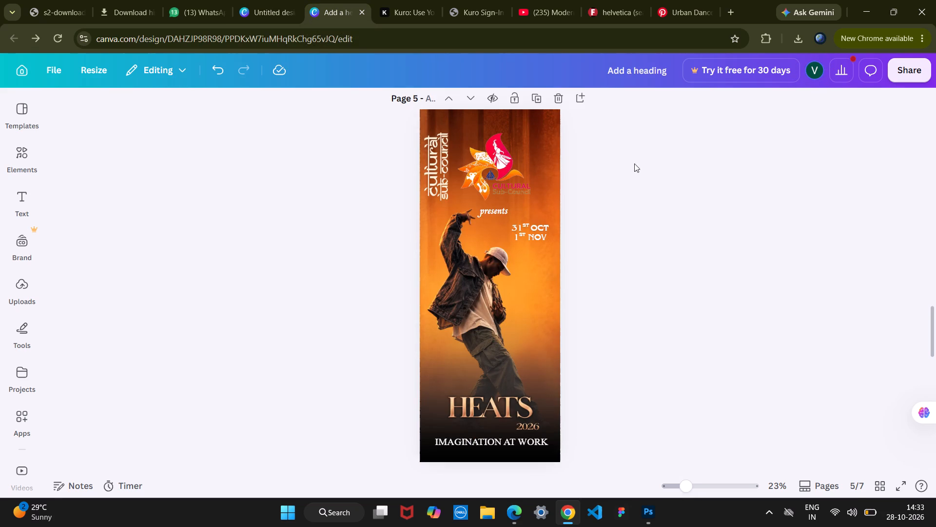
pyautogui.click(542, 97)
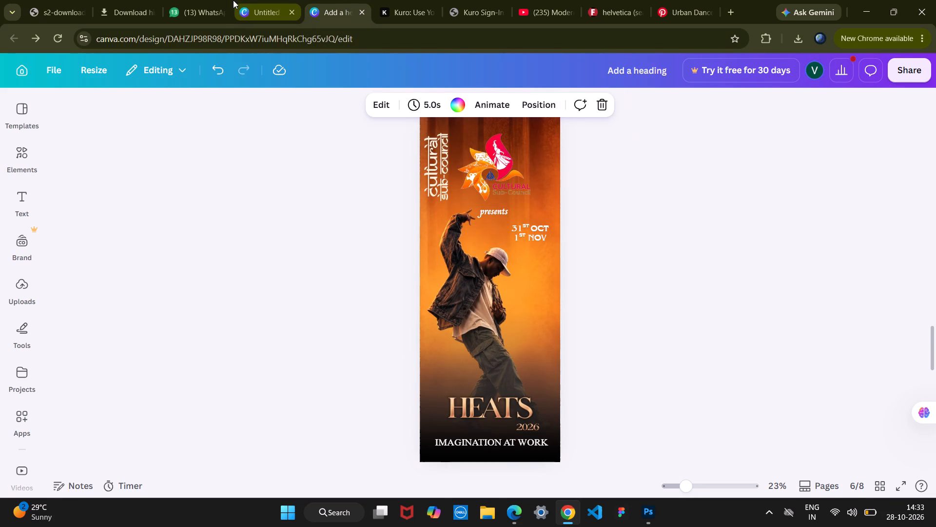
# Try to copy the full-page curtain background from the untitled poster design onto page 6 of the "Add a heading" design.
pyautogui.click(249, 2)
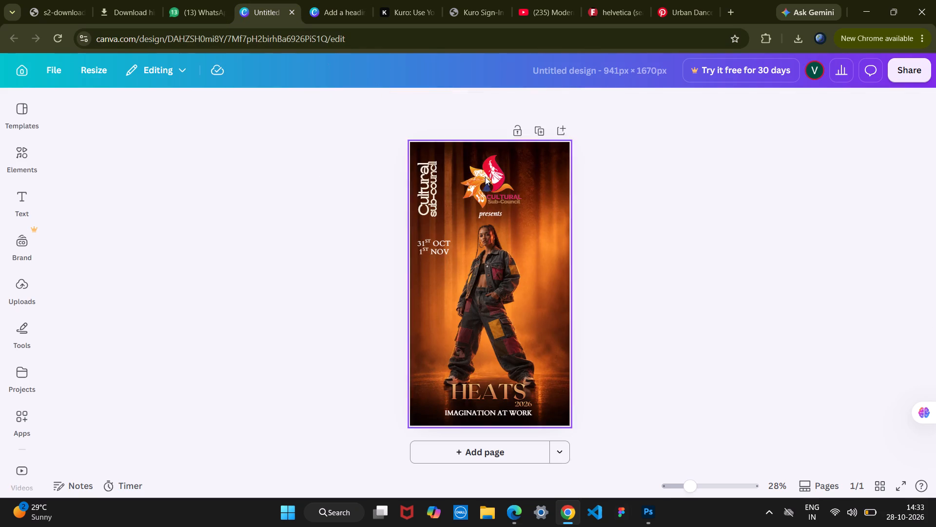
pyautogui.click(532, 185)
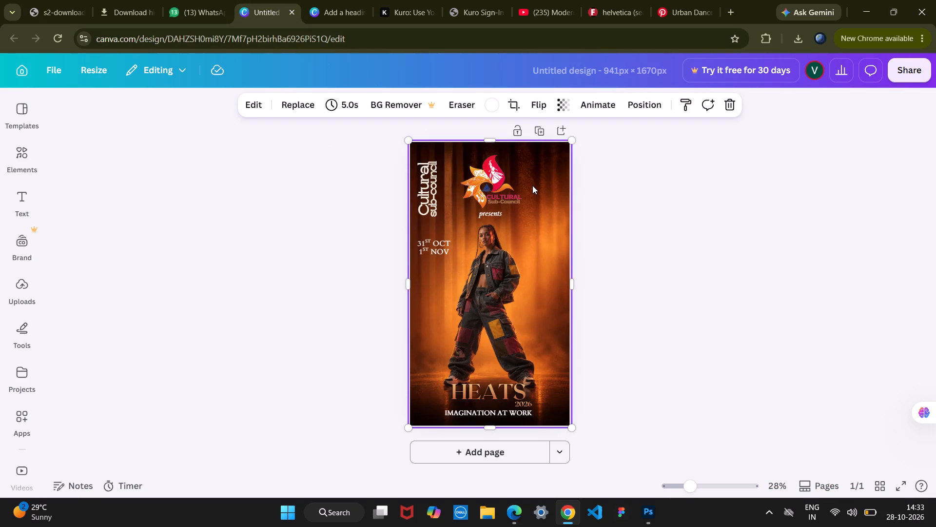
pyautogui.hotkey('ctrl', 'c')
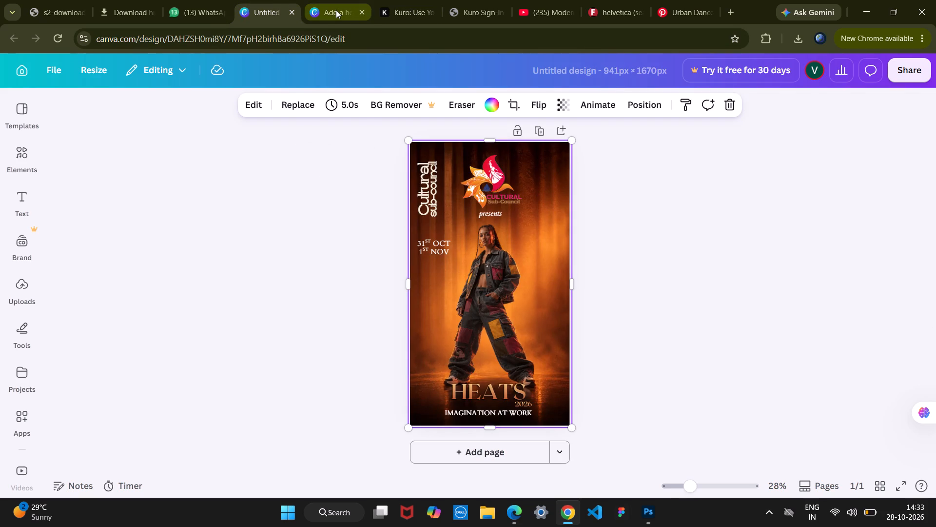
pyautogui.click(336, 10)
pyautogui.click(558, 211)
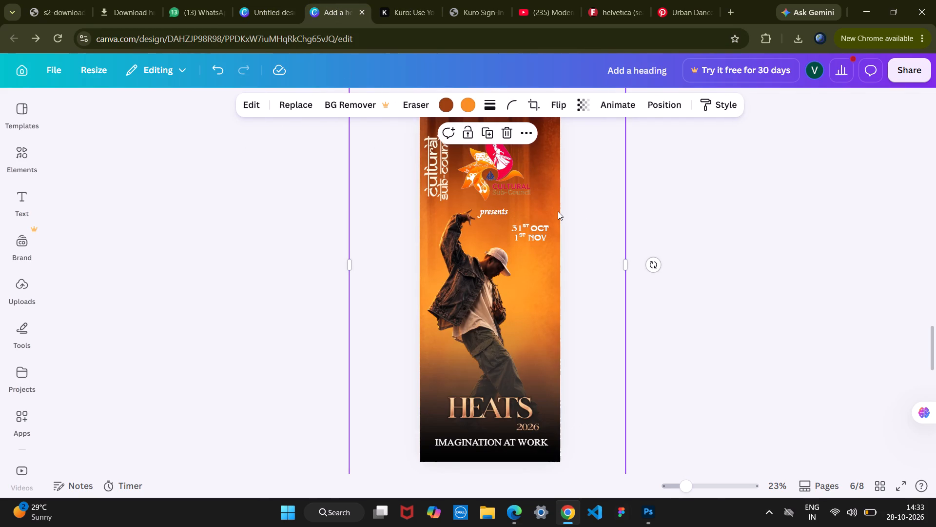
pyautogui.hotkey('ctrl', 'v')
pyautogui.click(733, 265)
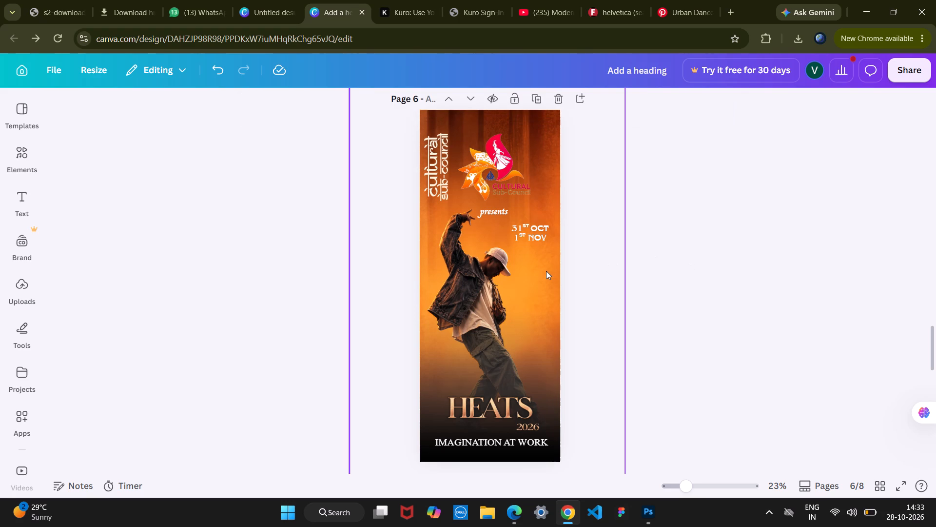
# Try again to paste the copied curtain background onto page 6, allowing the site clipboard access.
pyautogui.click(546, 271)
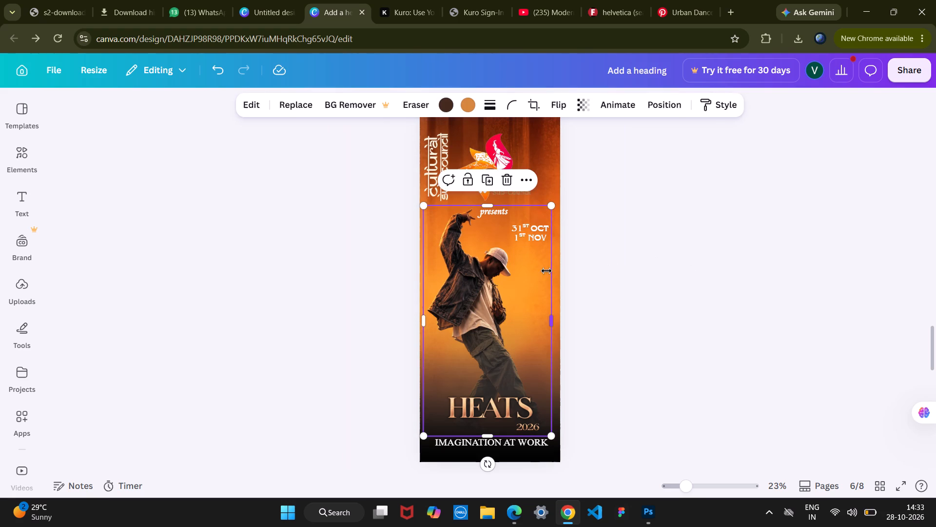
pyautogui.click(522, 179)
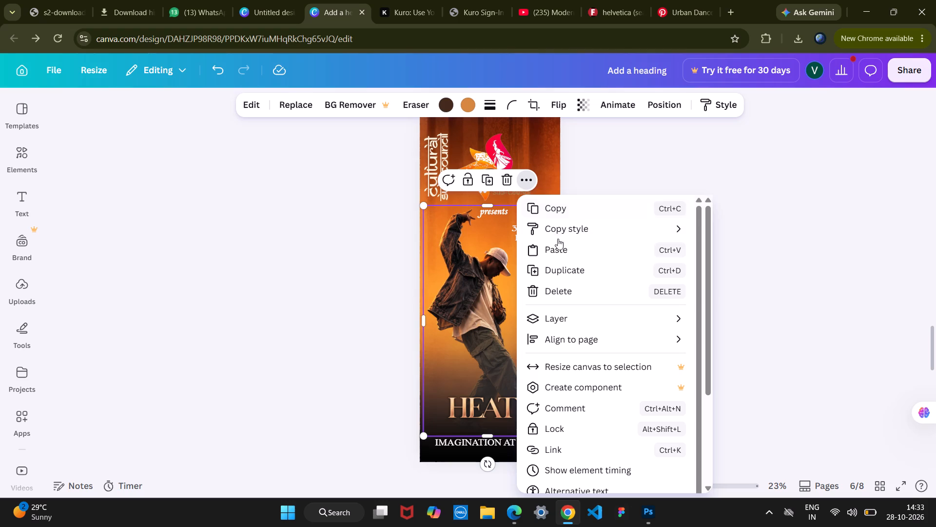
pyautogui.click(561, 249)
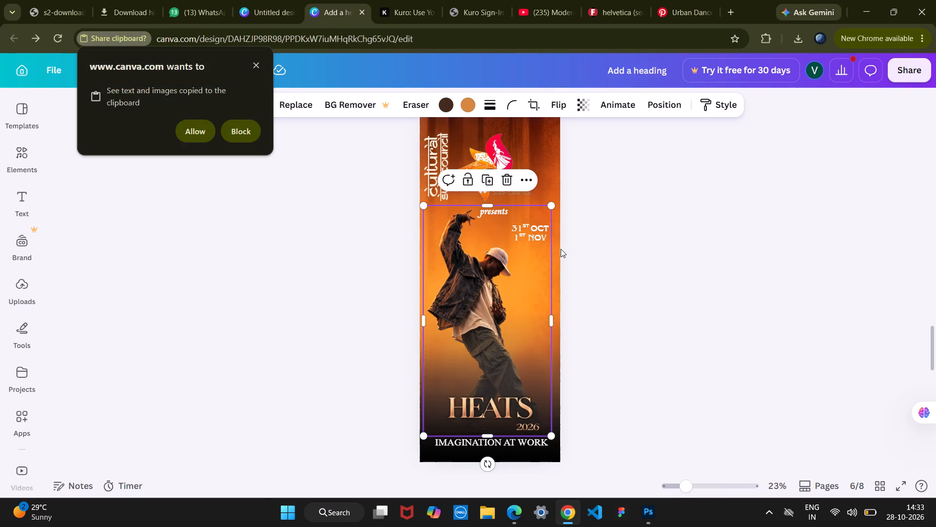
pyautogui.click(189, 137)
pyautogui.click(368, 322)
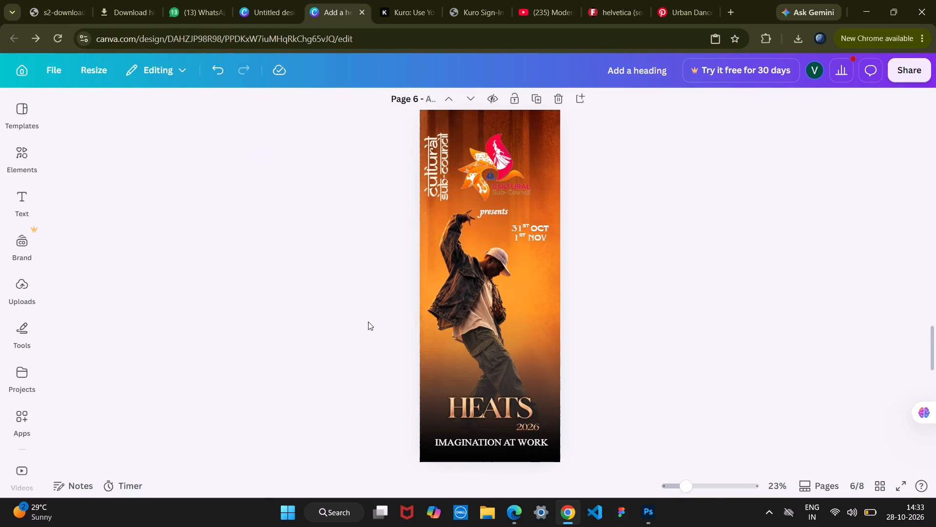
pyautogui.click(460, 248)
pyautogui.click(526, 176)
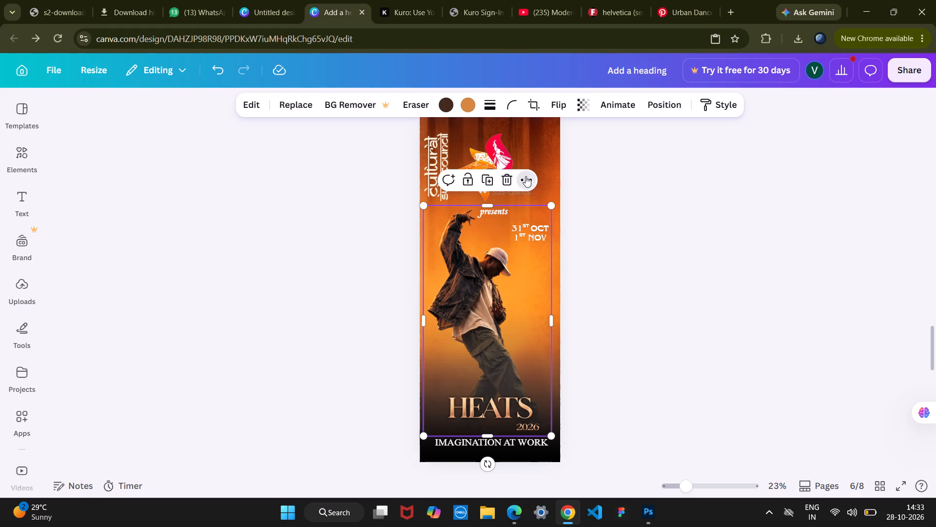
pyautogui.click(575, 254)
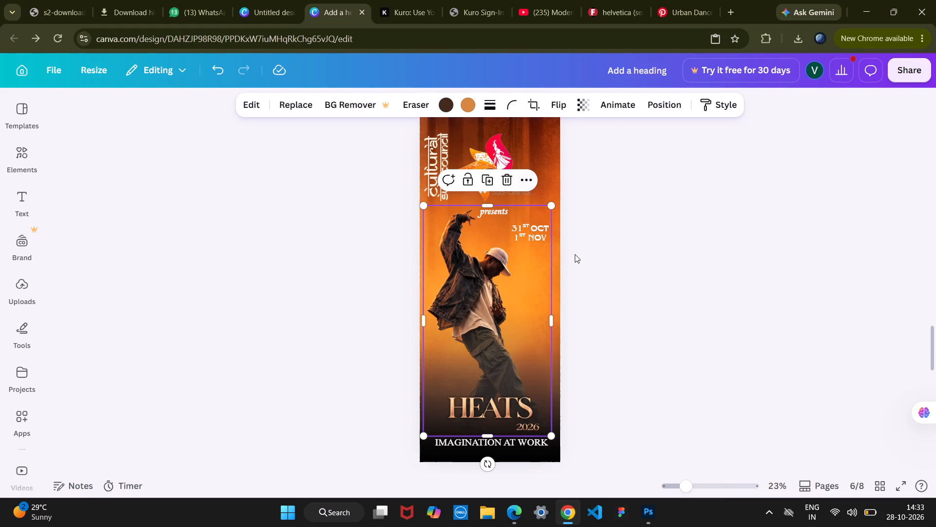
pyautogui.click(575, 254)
# In the untitled design, shrink the full-page curtain background to about three quarters of the page width, anchored at the page's upper-left corner.
pyautogui.click(265, 0)
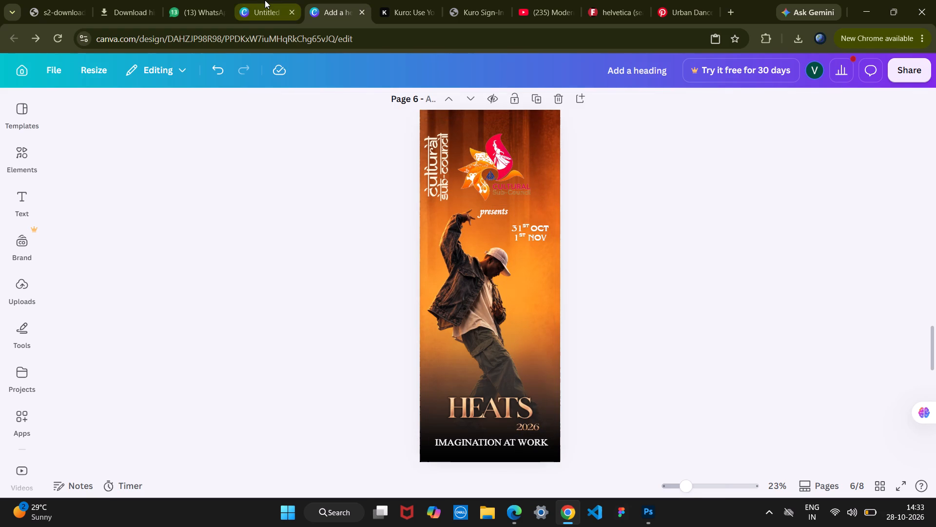
pyautogui.click(534, 171)
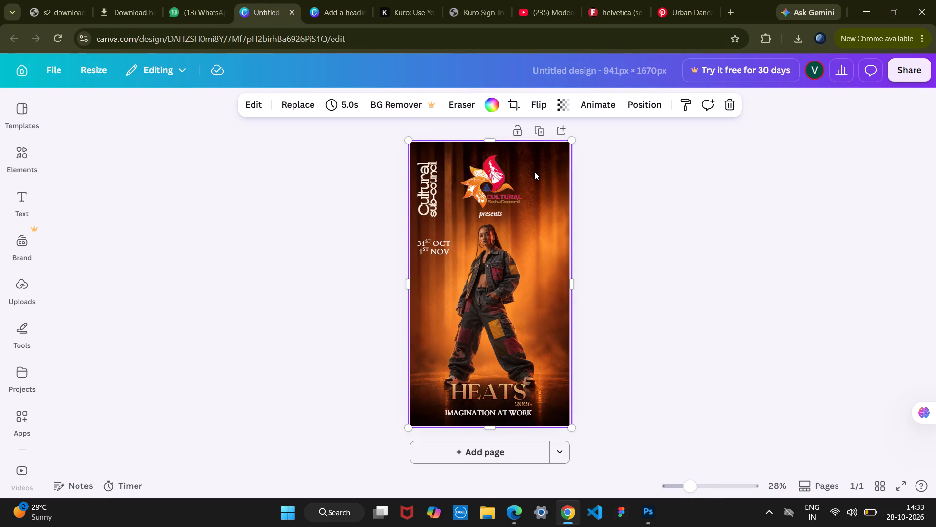
pyautogui.click(534, 171)
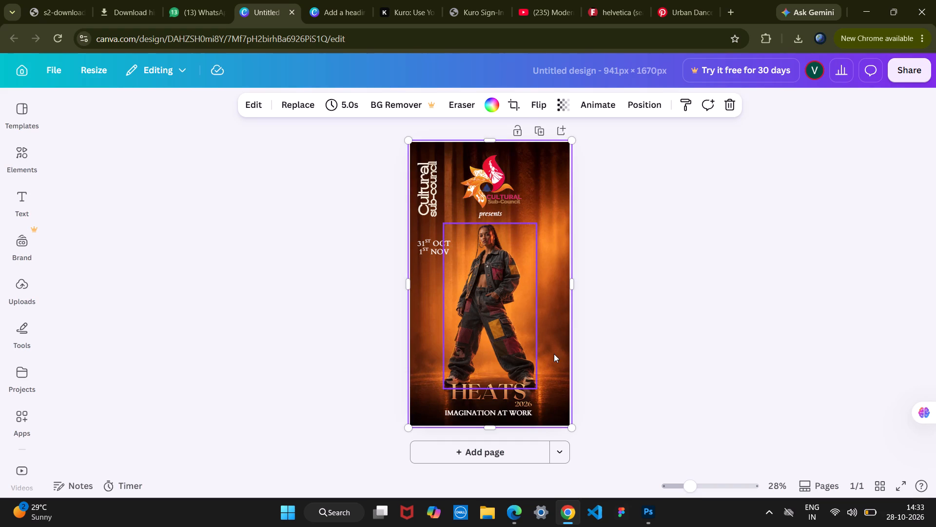
pyautogui.moveTo(571, 424); pyautogui.dragTo(526, 367)
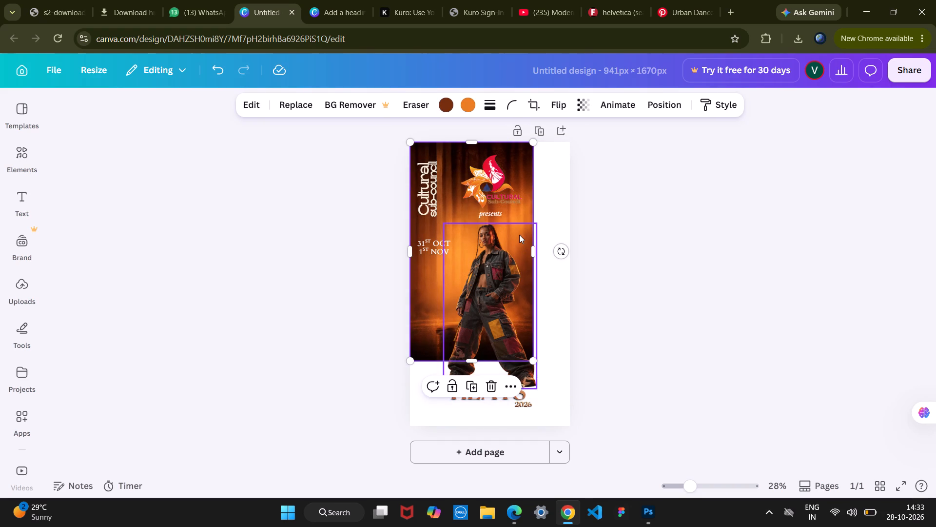
pyautogui.click(529, 203)
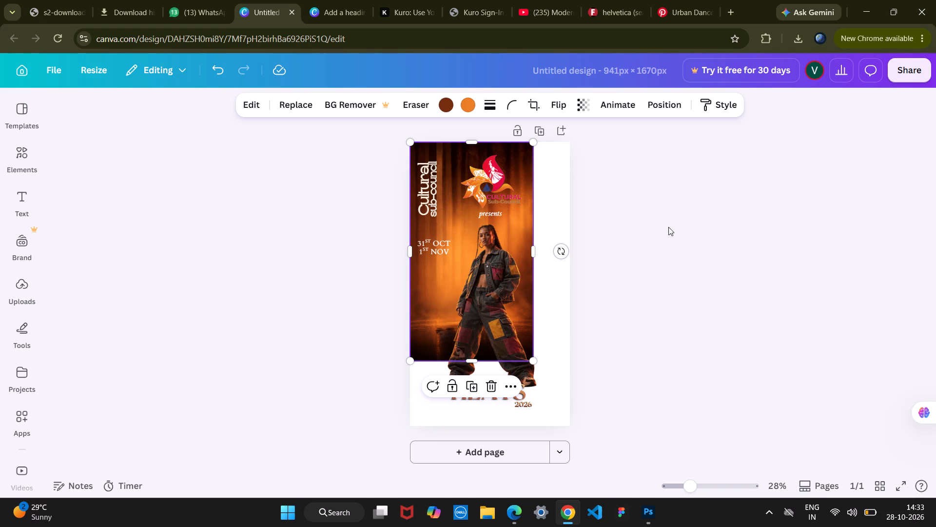
pyautogui.click(668, 227)
# Copy the shrunken curtain image from the untitled design and paste it onto page 6 of the "Add a heading" design.
pyautogui.click(523, 218)
pyautogui.click(508, 383)
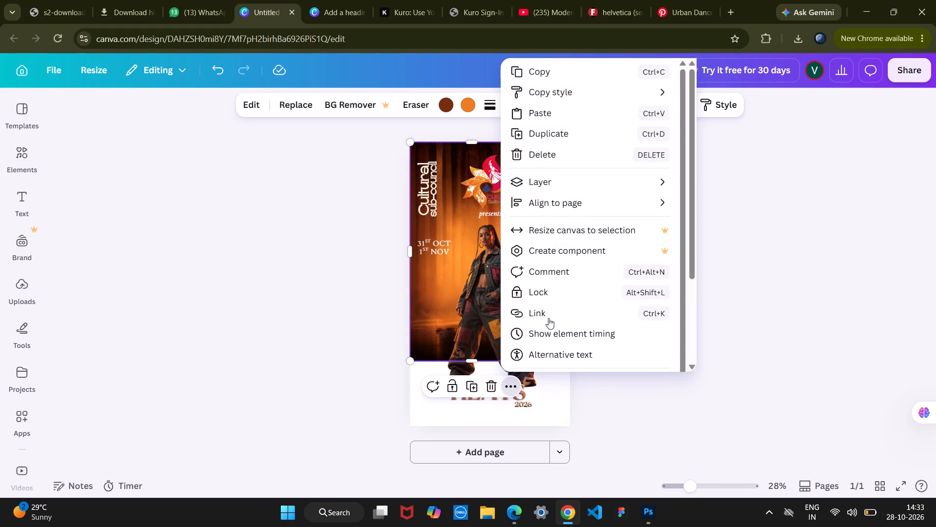
pyautogui.click(570, 67)
pyautogui.click(337, 0)
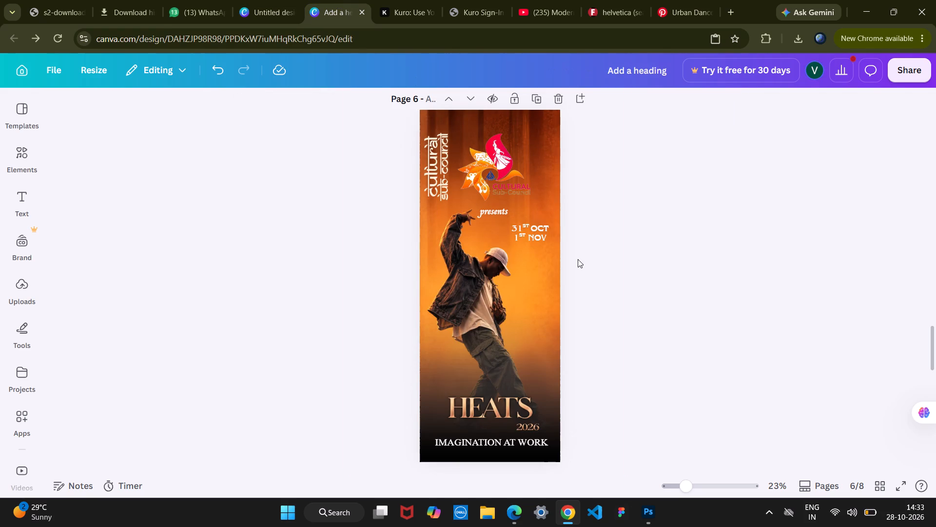
pyautogui.click(546, 259)
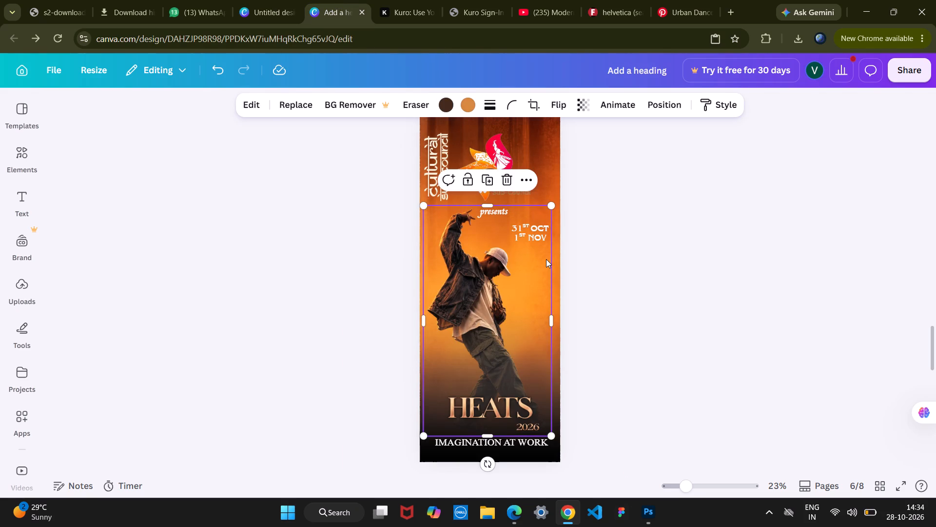
pyautogui.hotkey('ctrl', 'v')
pyautogui.click(623, 335)
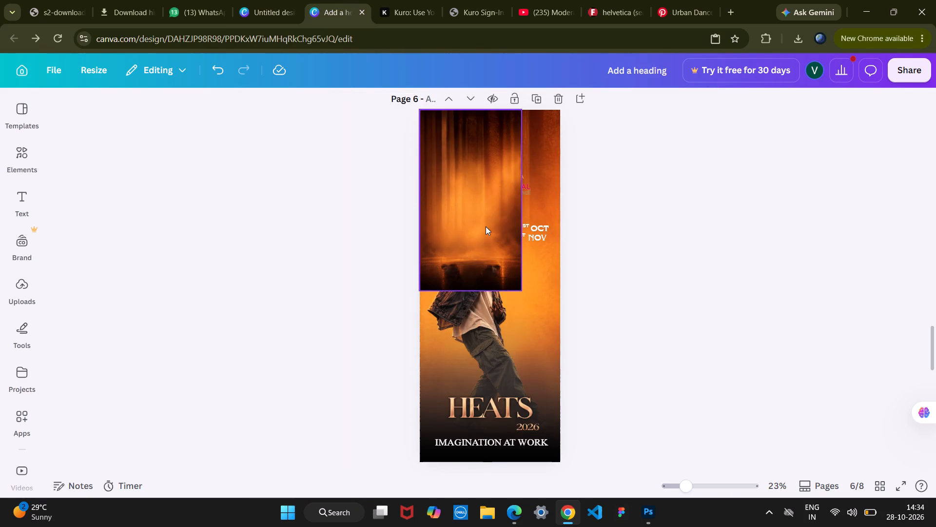
# Enlarge the pasted curtain image from page 6's upper-left corner to about 1,400 px wide so it covers the full page height.
pyautogui.click(485, 225)
pyautogui.scroll(1, 588, 261)
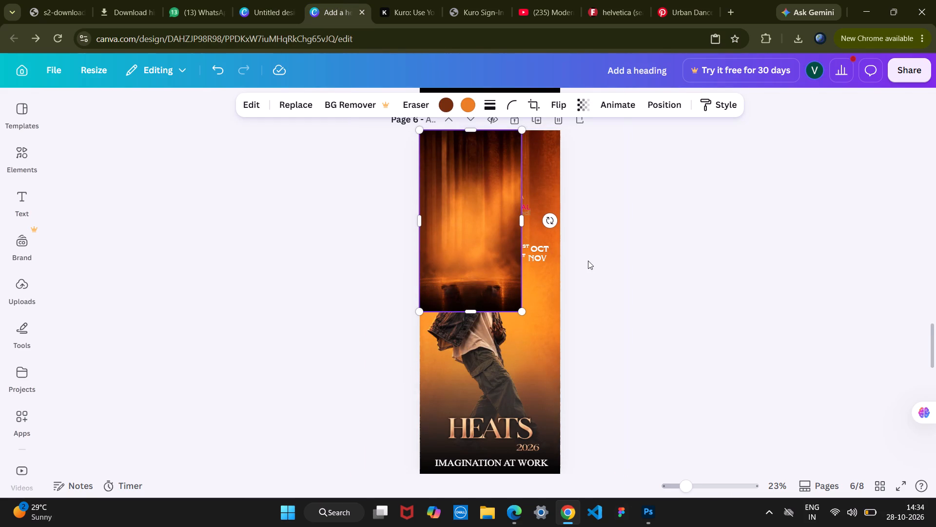
pyautogui.click(523, 311)
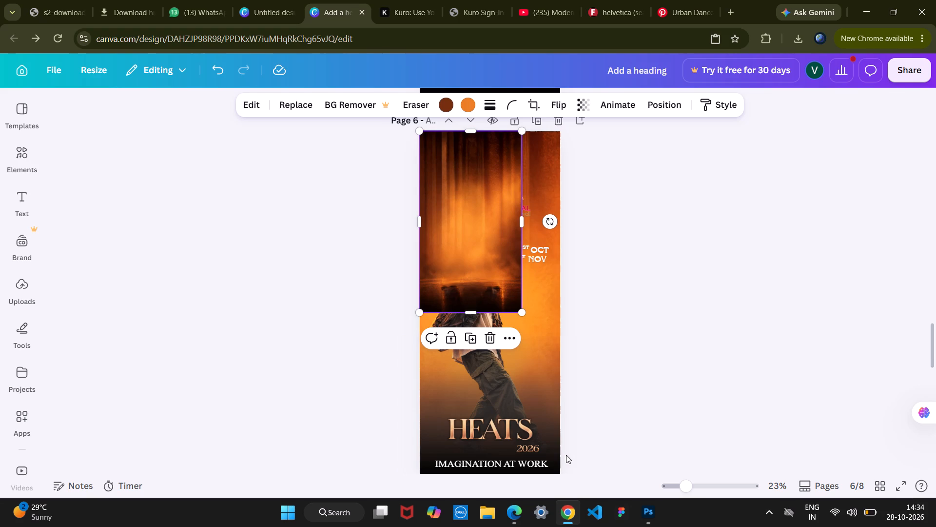
pyautogui.moveTo(521, 310); pyautogui.dragTo(556, 385)
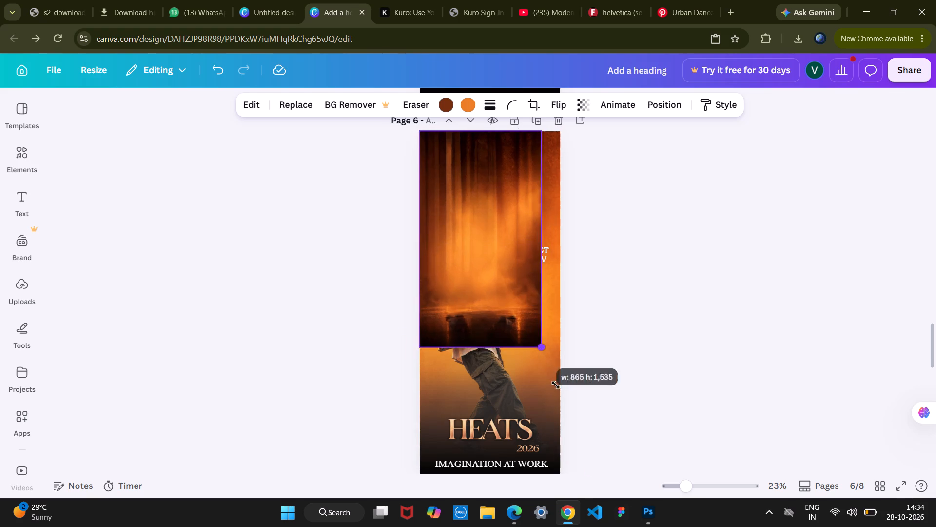
pyautogui.moveTo(556, 385); pyautogui.dragTo(614, 477)
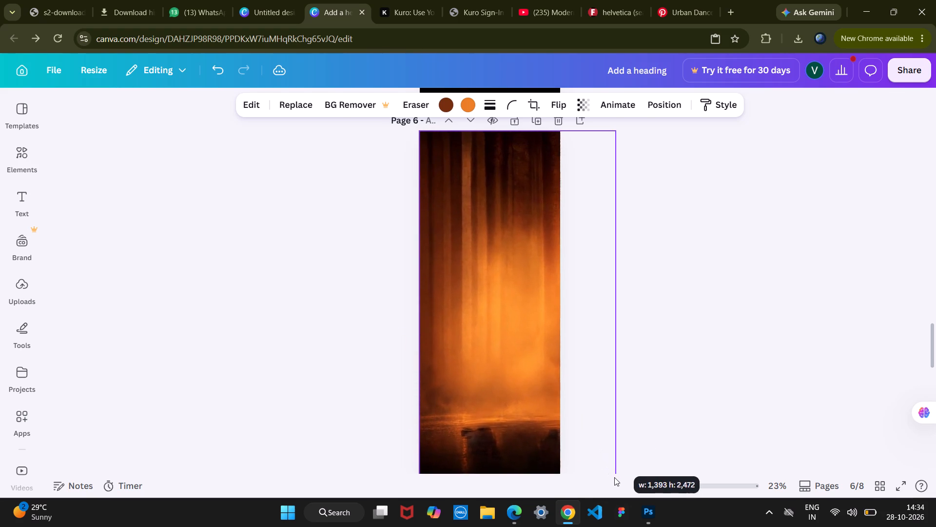
pyautogui.moveTo(614, 477); pyautogui.dragTo(615, 478)
pyautogui.scroll(-1, 711, 374)
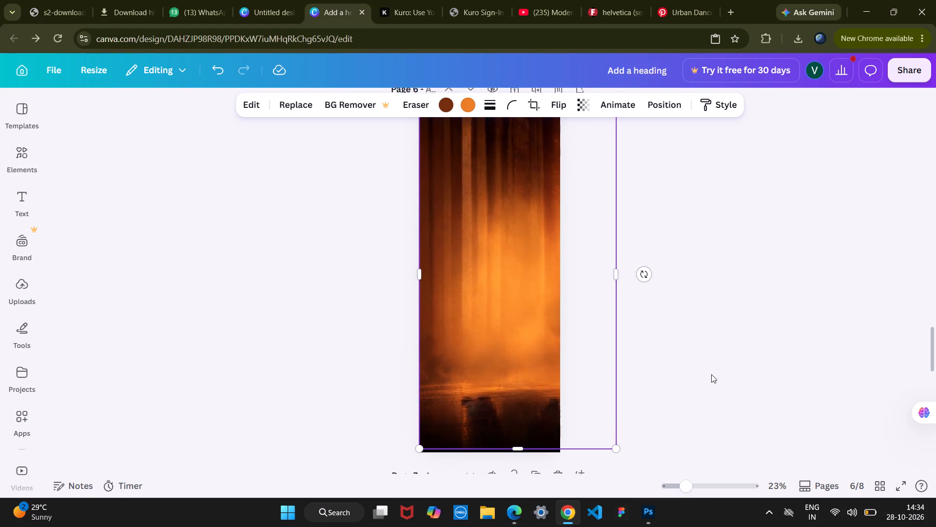
pyautogui.scroll(-1, 711, 374)
pyautogui.click(521, 333)
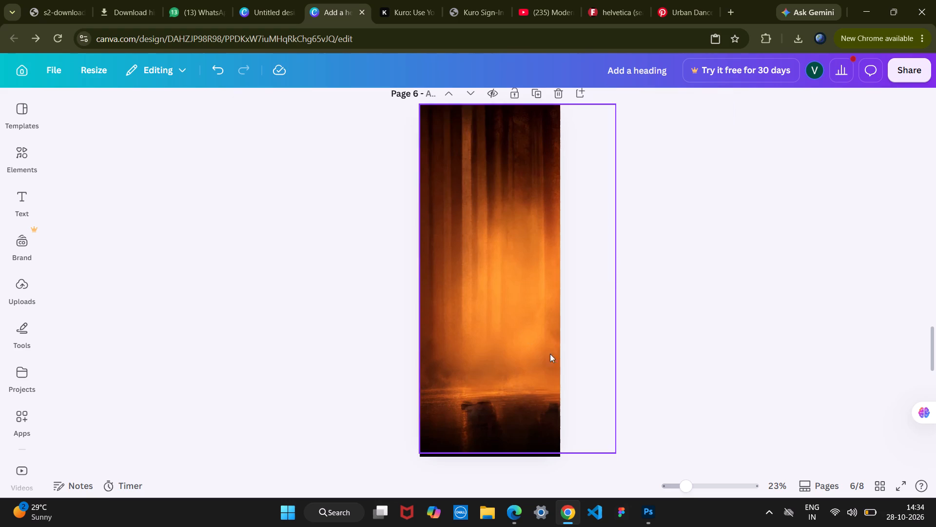
pyautogui.click(707, 423)
pyautogui.click(546, 349)
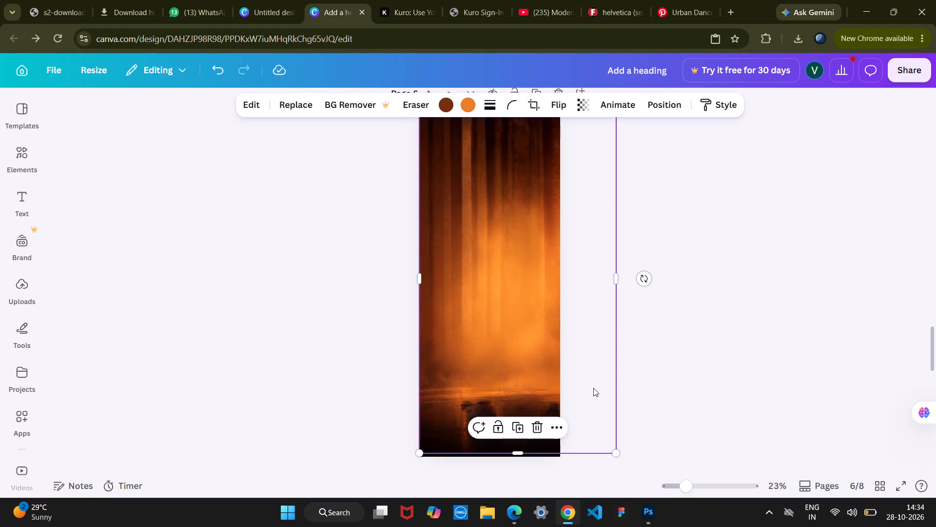
pyautogui.moveTo(616, 450); pyautogui.dragTo(621, 452)
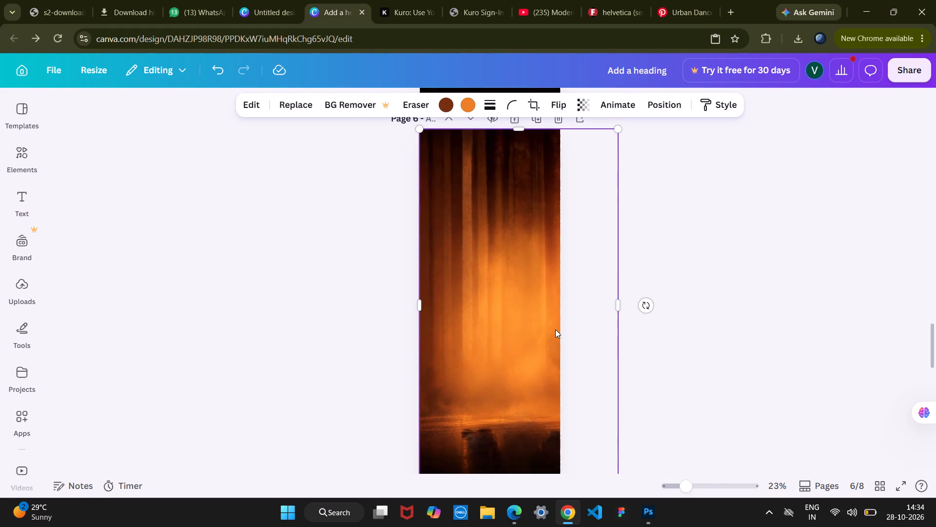
# Centre the curtain image horizontally on page 6 and align its lower edge with the bottom of the page.
pyautogui.moveTo(515, 324); pyautogui.dragTo(480, 324)
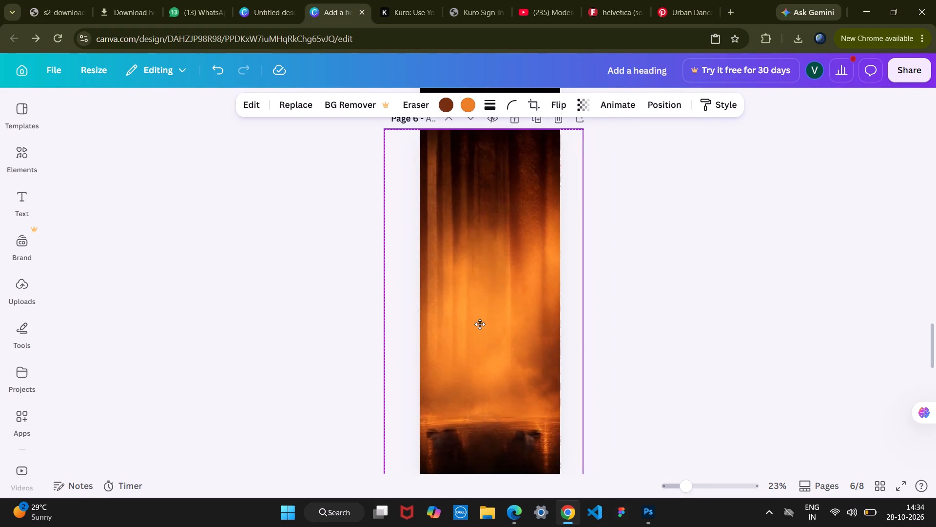
pyautogui.moveTo(480, 324); pyautogui.dragTo(491, 324)
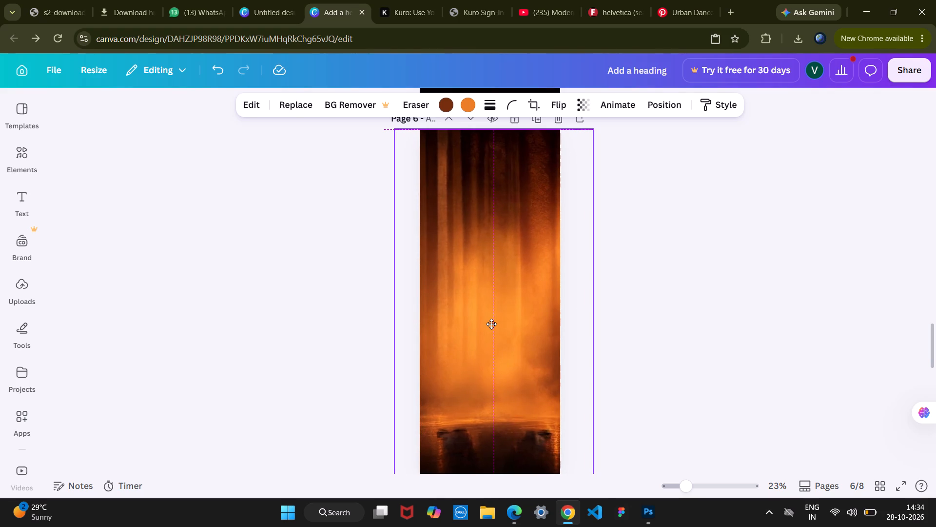
pyautogui.moveTo(491, 324); pyautogui.dragTo(445, 320)
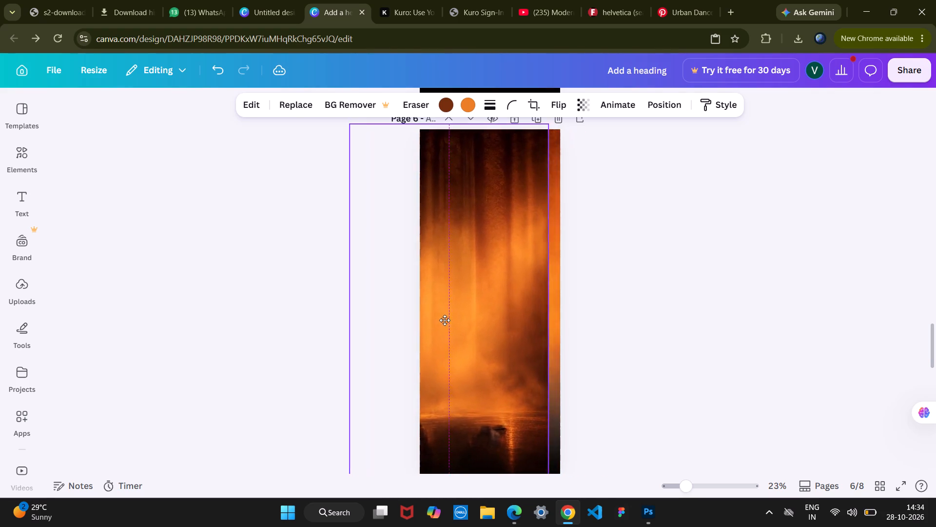
pyautogui.moveTo(445, 320); pyautogui.dragTo(487, 322)
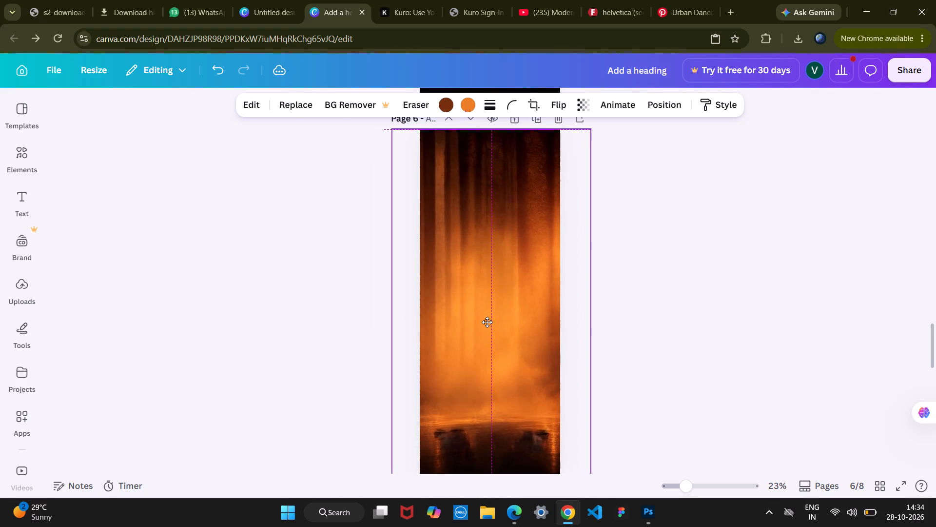
pyautogui.moveTo(487, 322); pyautogui.dragTo(485, 307)
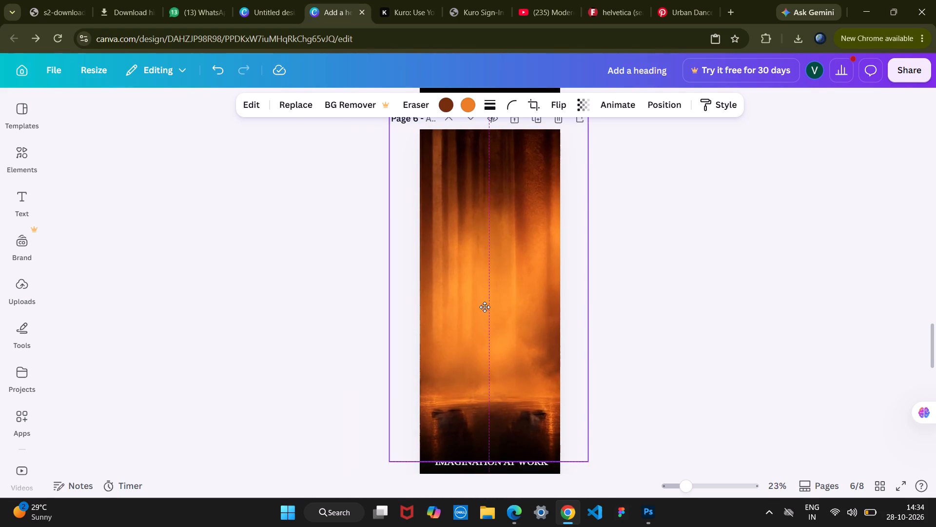
pyautogui.moveTo(485, 307); pyautogui.dragTo(485, 317)
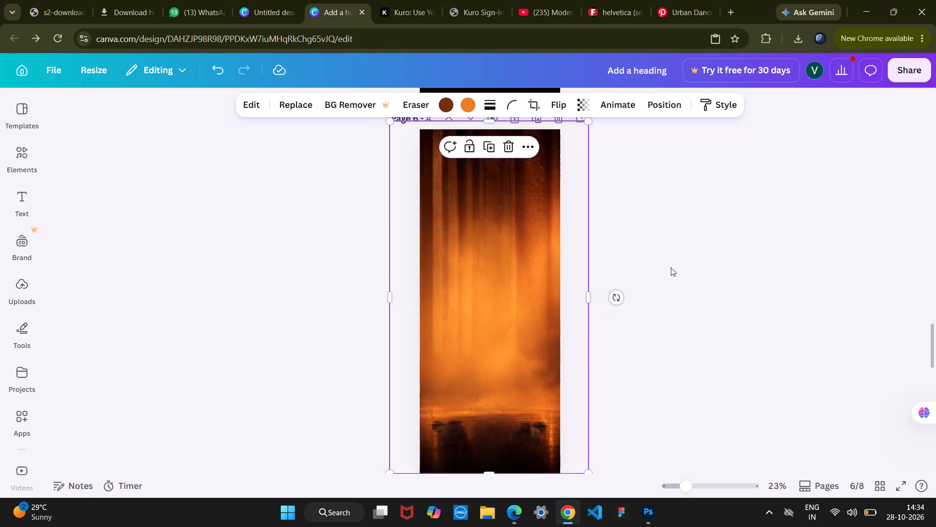
# Send the curtain image backward behind page 6's text, logo, HEATS title, dark gradients and male dancer.
pyautogui.hotkey('ctrl', '[')
pyautogui.hotkey('ctrl', '[')
pyautogui.hotkey('ctrl', '[')
pyautogui.hotkey('ctrl', '[')
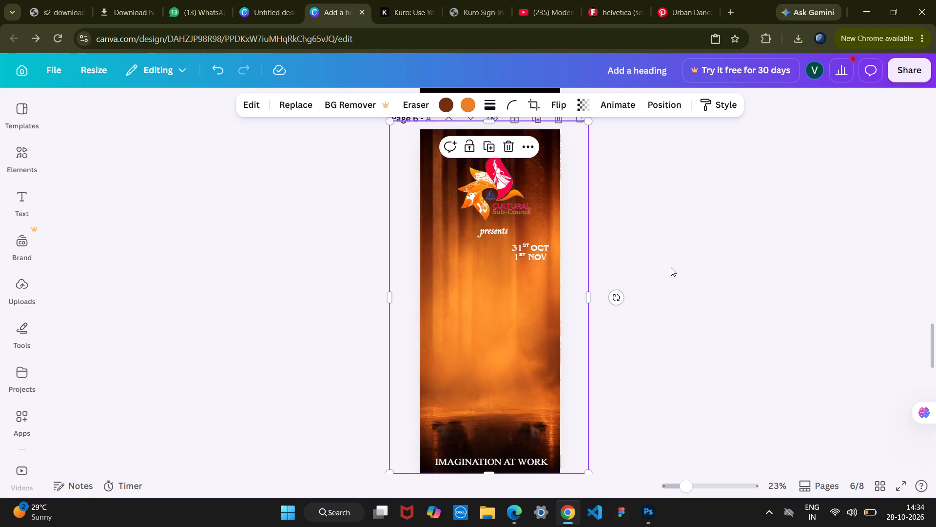
pyautogui.hotkey('ctrl', '[')
pyautogui.hotkey('ctrl', '[')
pyautogui.hotkey('ctrl', '[')
pyautogui.hotkey('ctrl', '[')
pyautogui.hotkey('ctrl', '[')
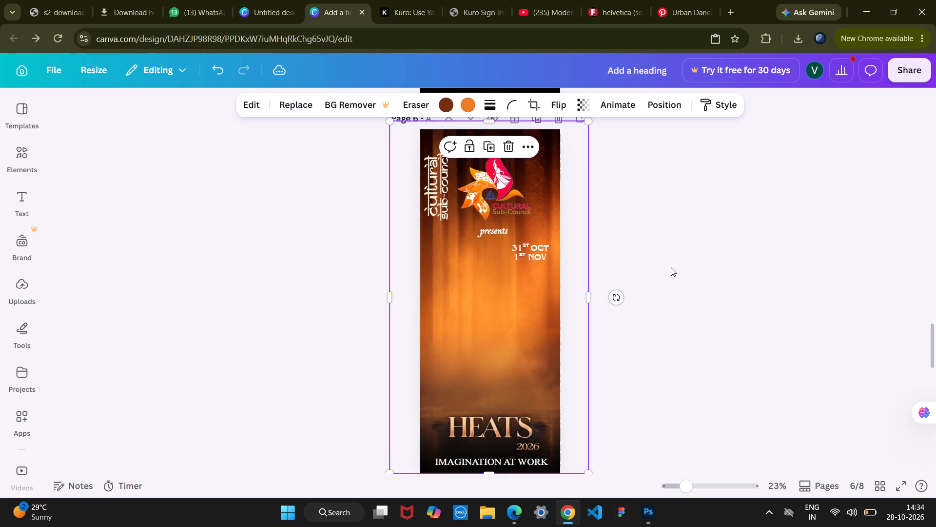
pyautogui.hotkey('ctrl', '[')
pyautogui.hotkey('ctrl', '[')
pyautogui.hotkey('ctrl', '[')
pyautogui.hotkey('ctrl', '[')
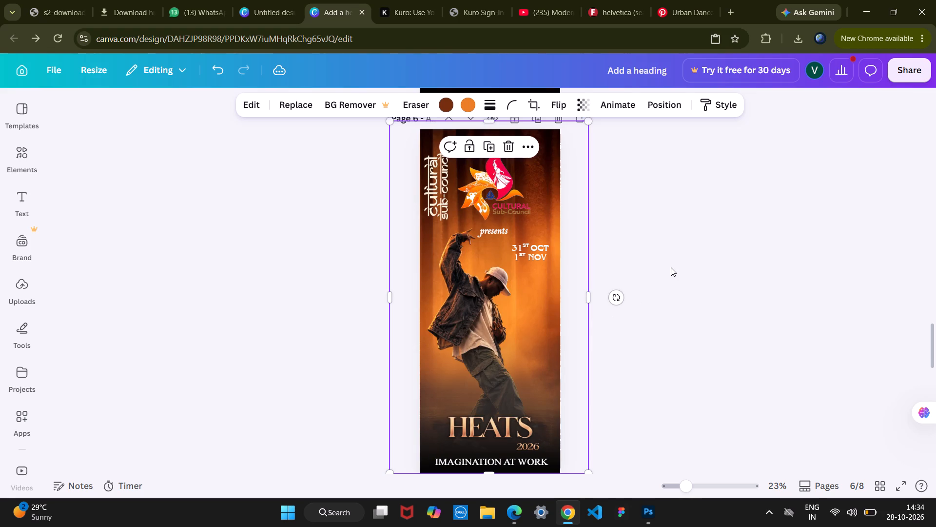
# Delete the male dancer image from page 6.
pyautogui.click(501, 312)
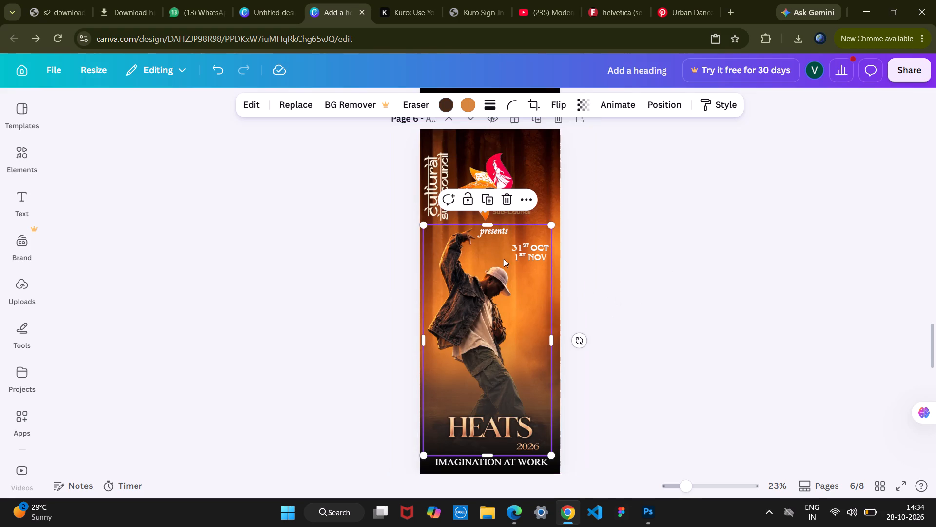
pyautogui.click(506, 198)
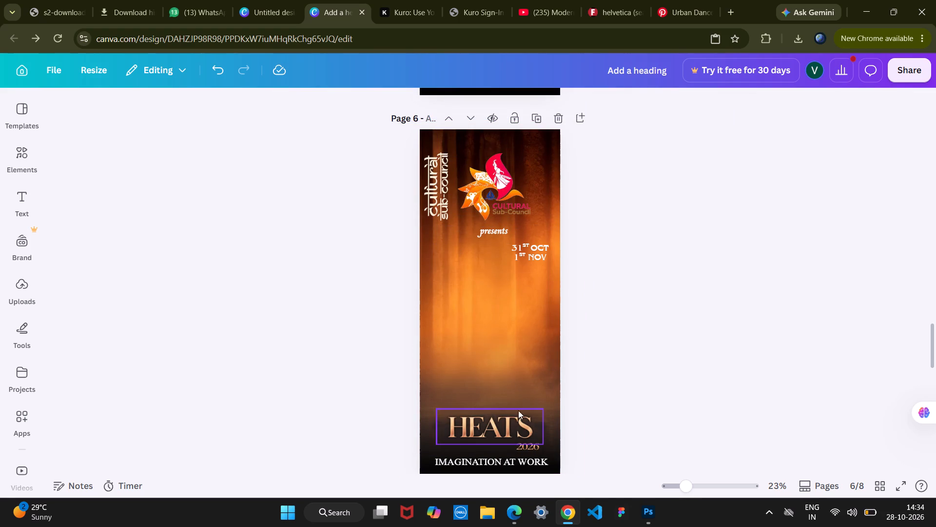
# Delete the larger dark gradient overlay from the lower part of page 6.
pyautogui.click(516, 403)
pyautogui.click(513, 301)
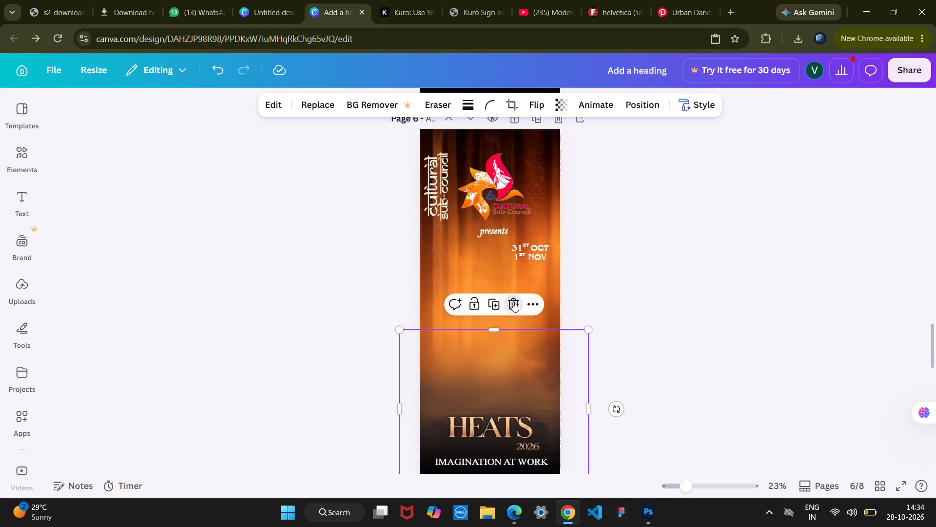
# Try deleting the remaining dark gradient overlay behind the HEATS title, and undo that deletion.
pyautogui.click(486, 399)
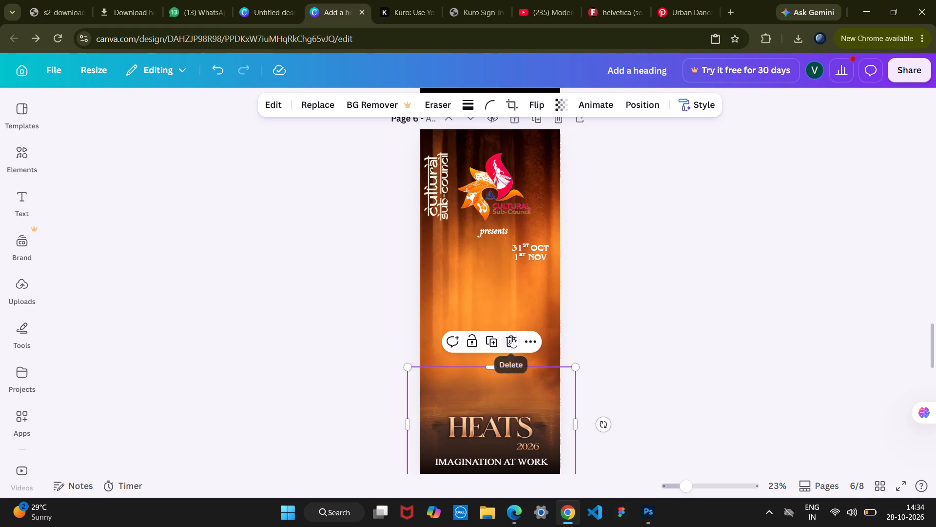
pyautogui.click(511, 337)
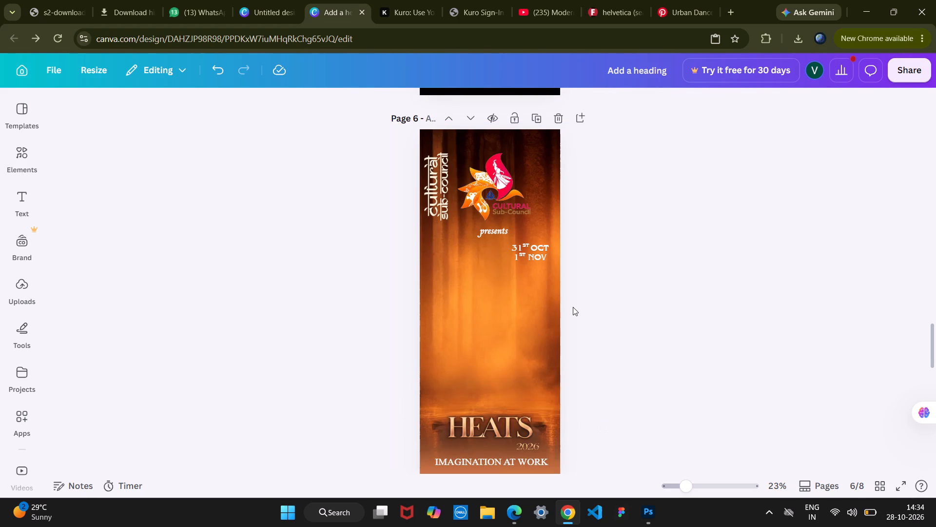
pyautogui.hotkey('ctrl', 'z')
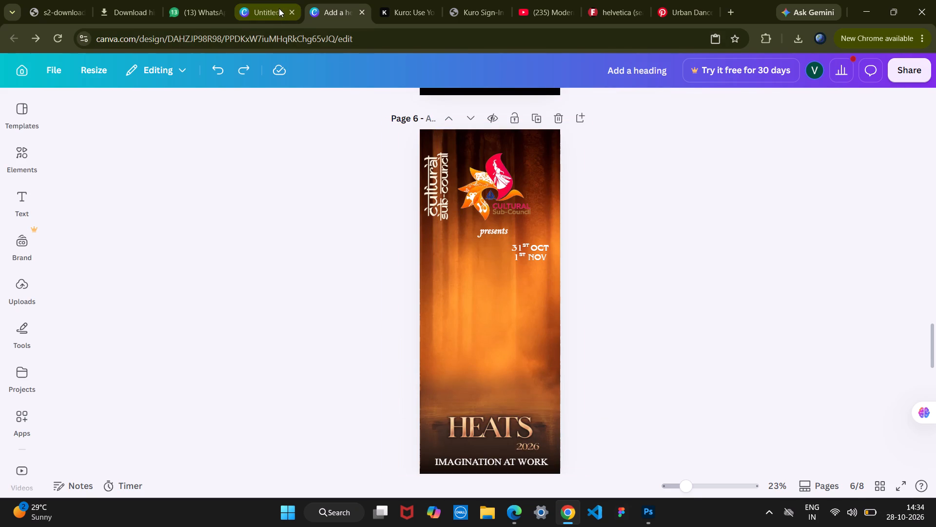
# Copy the female dancer image from the untitled design and paste it onto page 6 of the "Add a heading" design.
pyautogui.click(279, 8)
pyautogui.click(488, 260)
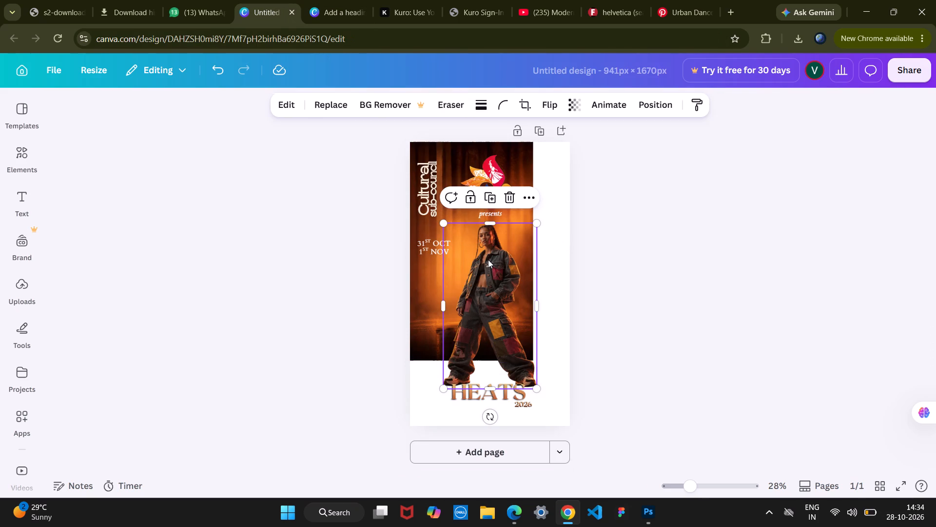
pyautogui.hotkey('ctrl', 'c')
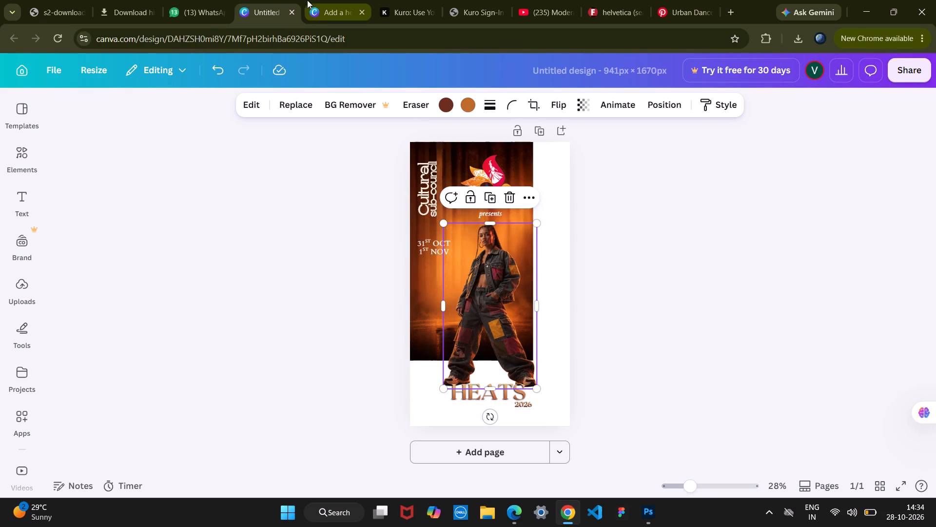
pyautogui.click(314, 0)
pyautogui.click(507, 272)
pyautogui.hotkey('ctrl', 'v')
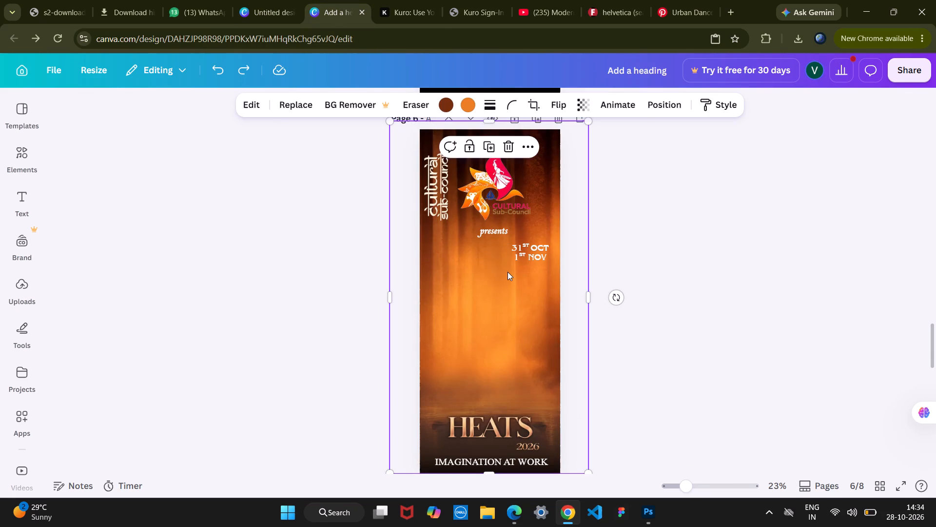
# Enlarge the female dancer on page 6 and place her between "presents" and "IMAGINATION AT WORK", slightly right of the page centre.
pyautogui.moveTo(488, 285); pyautogui.dragTo(494, 362)
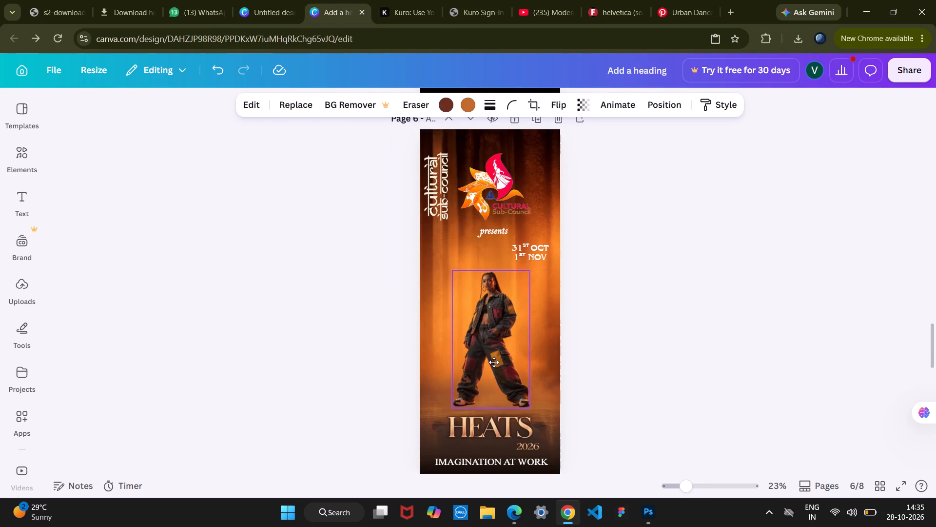
pyautogui.moveTo(494, 362); pyautogui.dragTo(494, 369)
pyautogui.moveTo(454, 280); pyautogui.dragTo(416, 216)
pyautogui.moveTo(480, 284); pyautogui.dragTo(496, 314)
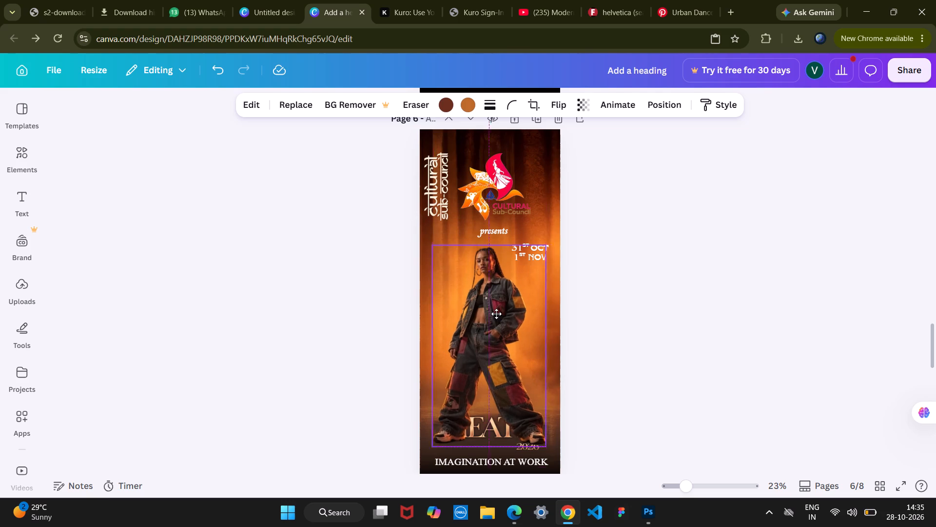
pyautogui.moveTo(496, 314); pyautogui.dragTo(497, 319)
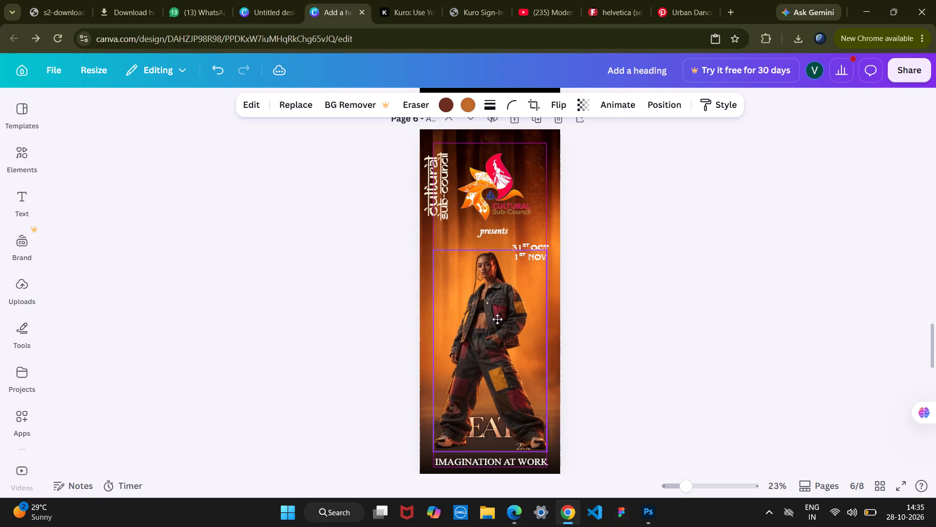
pyautogui.moveTo(497, 319); pyautogui.dragTo(501, 310)
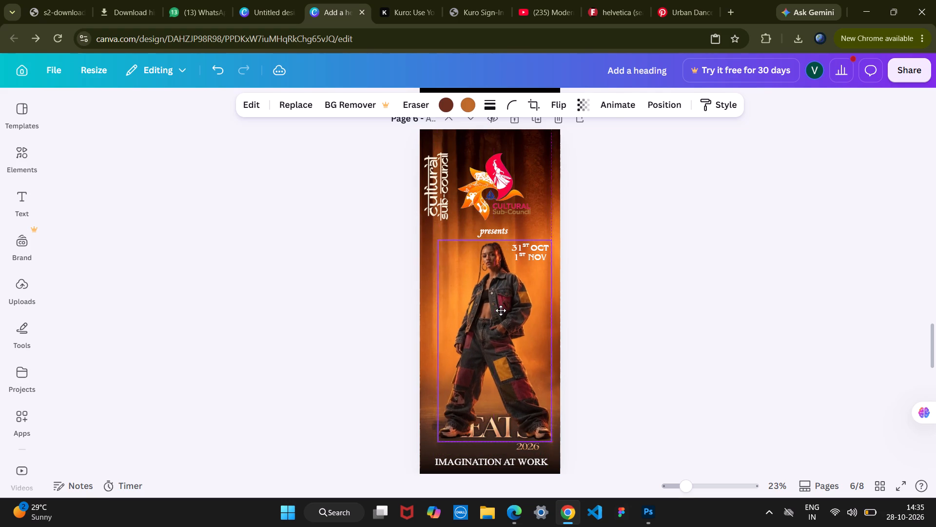
pyautogui.moveTo(501, 310); pyautogui.dragTo(505, 311)
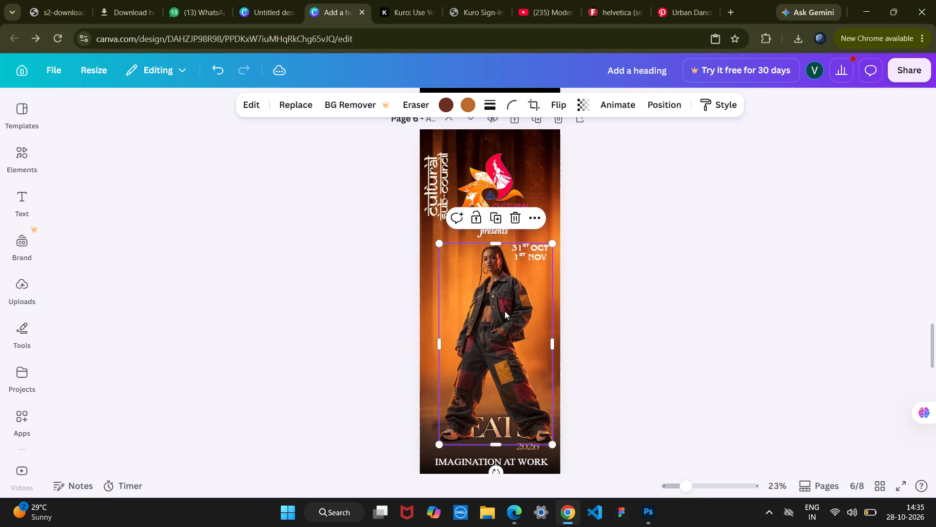
pyautogui.click(654, 260)
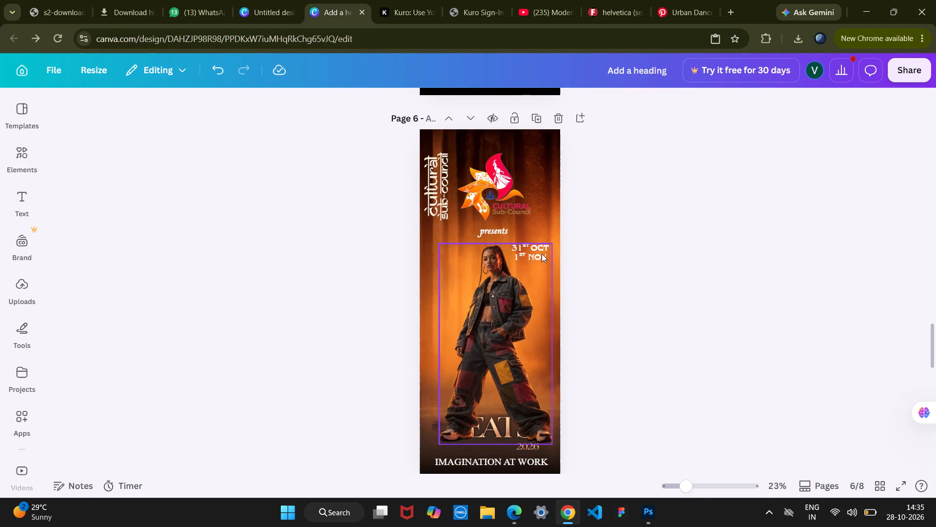
# Send the female dancer backward so she sits behind the HEATS 2026 title.
pyautogui.click(527, 282)
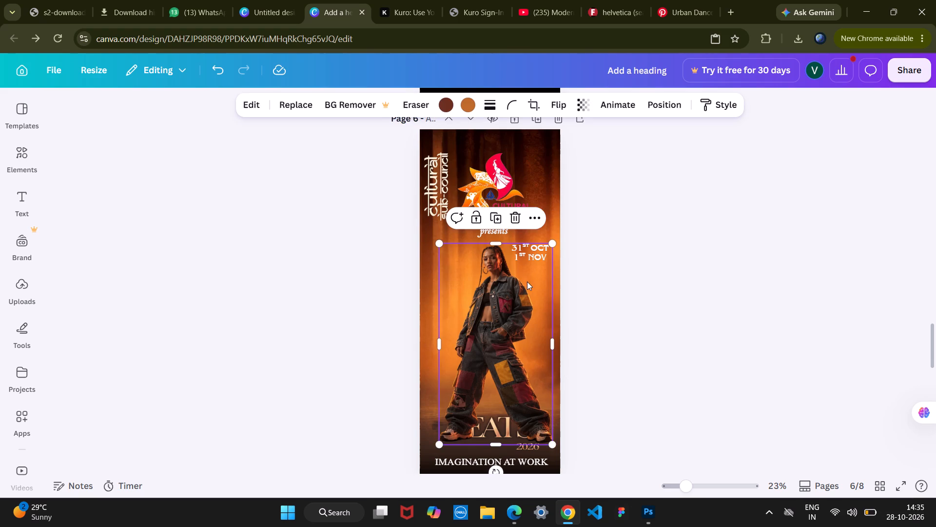
pyautogui.hotkey('ctrl', '[')
pyautogui.hotkey('ctrl', '[')
pyautogui.hotkey('ctrl', '[')
pyautogui.hotkey('ctrl', '[')
pyautogui.hotkey('ctrl', '[')
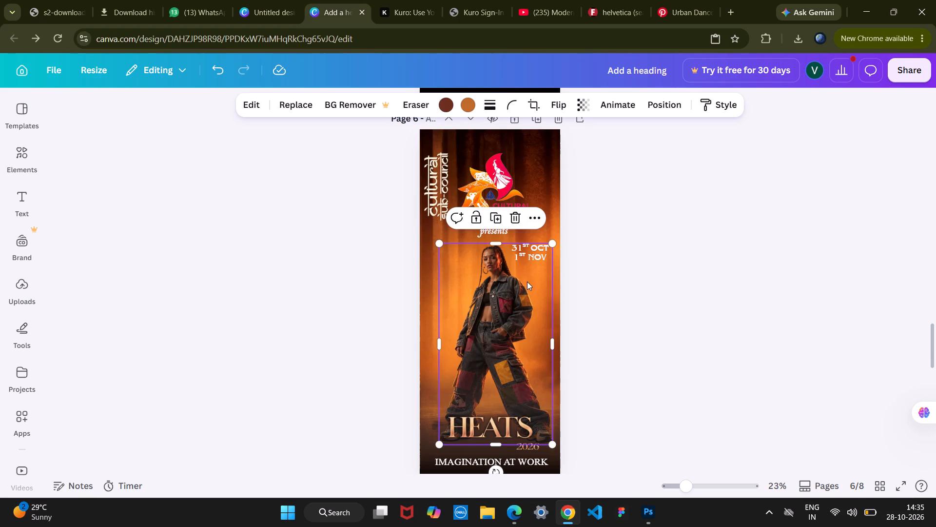
pyautogui.click(688, 303)
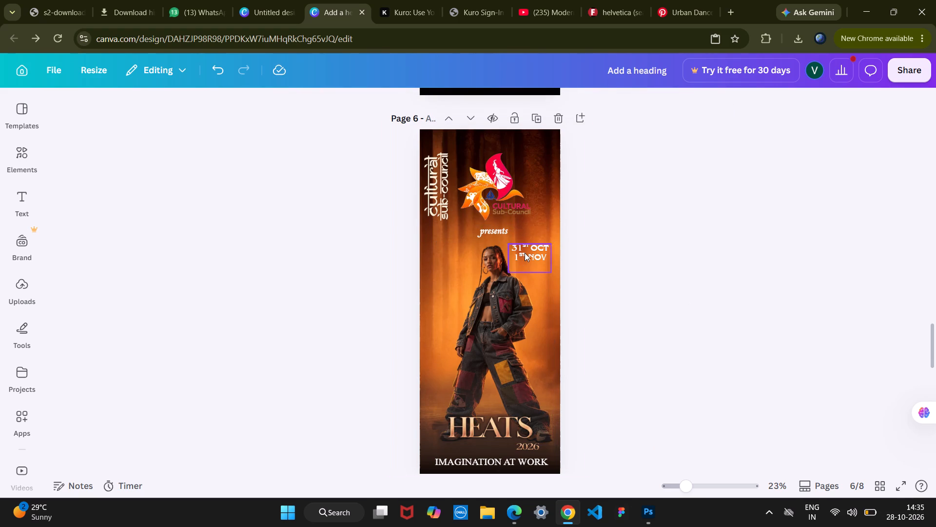
# Move the "31st Oct 1st Nov" date text to the left of the dancer's head, below the vertical Cultural Sub-Council text.
pyautogui.moveTo(525, 253); pyautogui.dragTo(446, 263)
# Align the female dancer with page 6's right edge, enlarge her to about 863 × 1,533, and raise her just above "IMAGINATION AT WORK".
pyautogui.moveTo(499, 300); pyautogui.dragTo(506, 303)
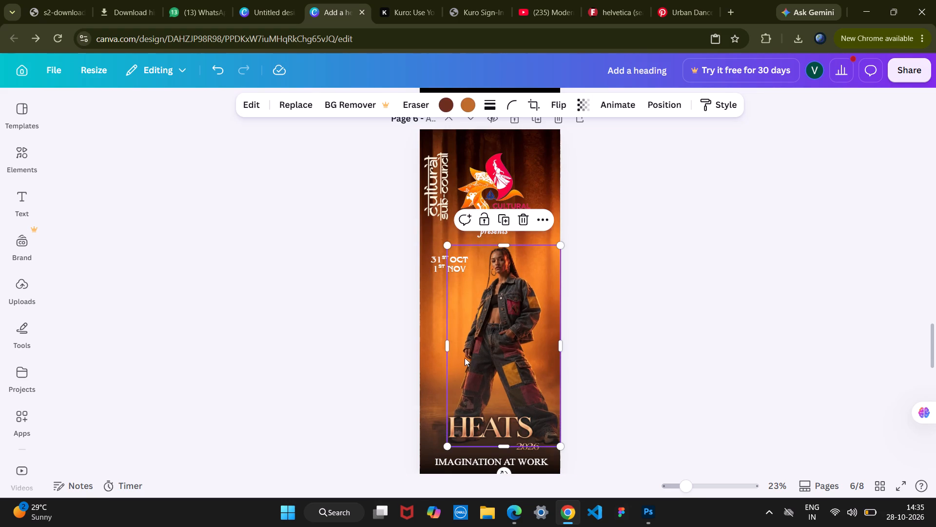
pyautogui.moveTo(448, 446); pyautogui.dragTo(434, 458)
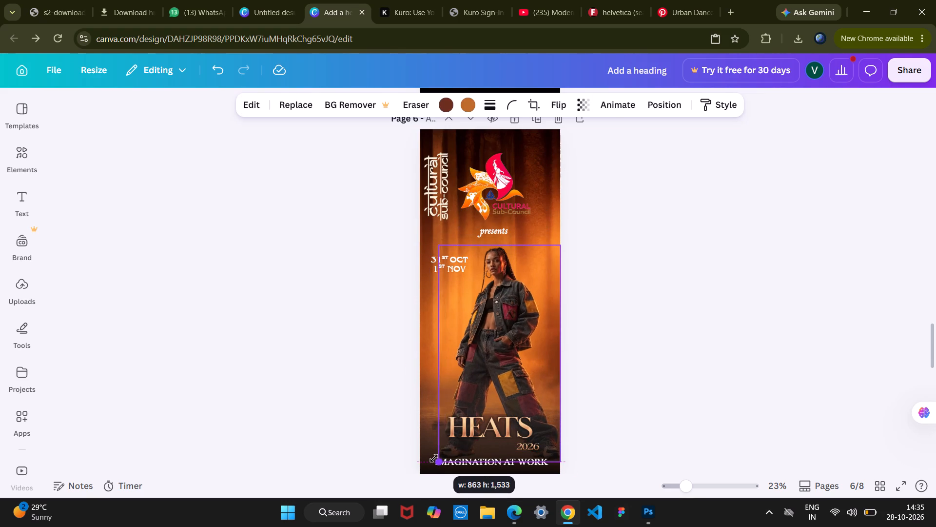
pyautogui.moveTo(434, 458); pyautogui.dragTo(432, 459)
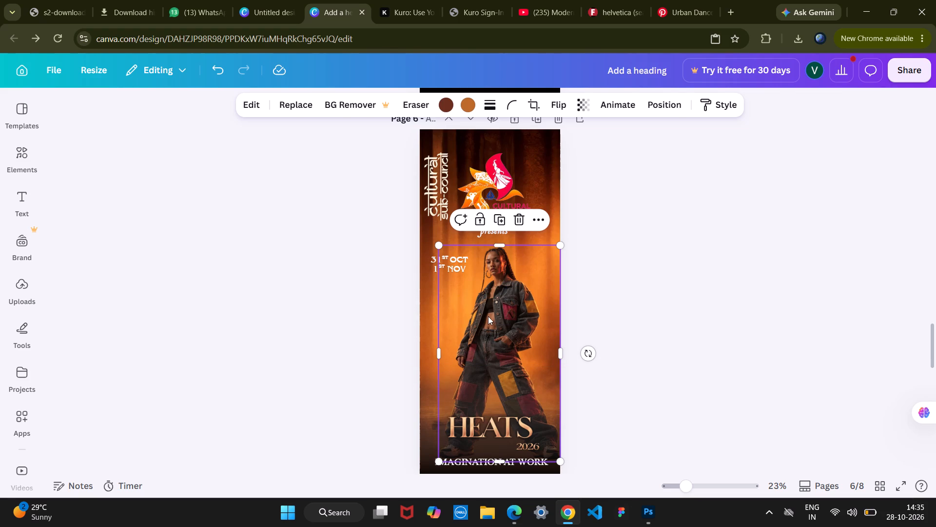
pyautogui.moveTo(488, 316); pyautogui.dragTo(488, 312)
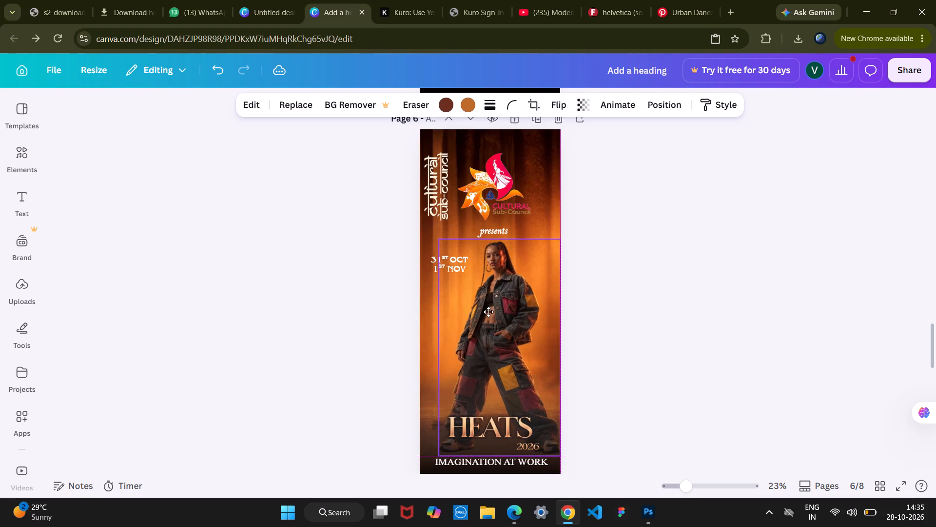
pyautogui.moveTo(488, 312); pyautogui.dragTo(488, 310)
pyautogui.click(644, 289)
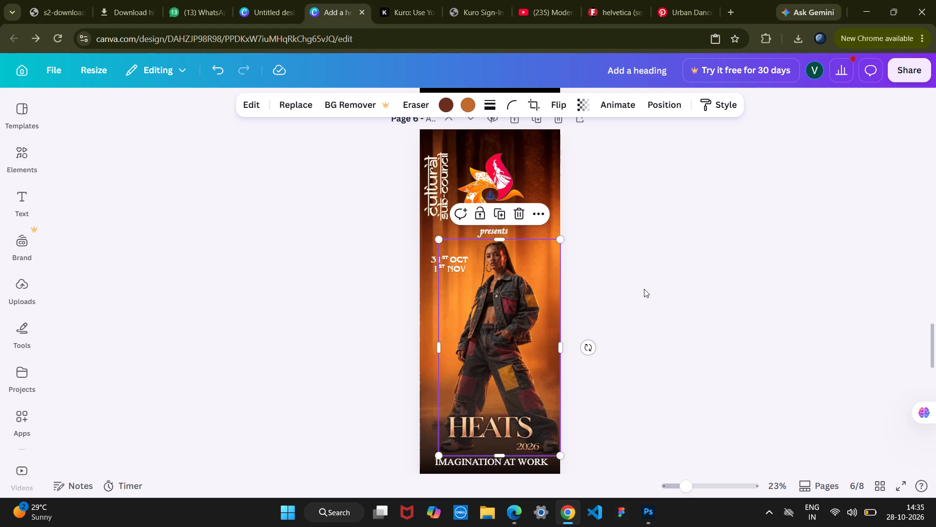
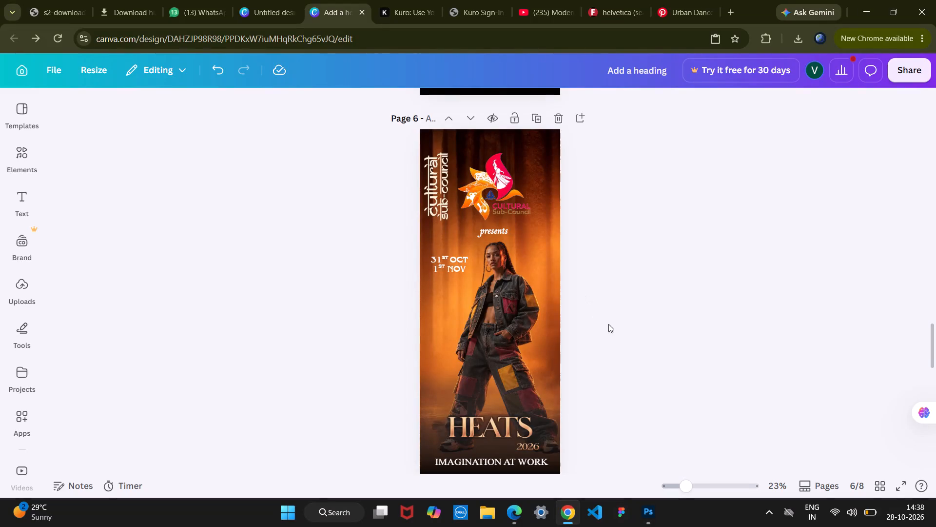
# Copy the HEATS title text from the untitled design and paste it onto page 6 of the poster.
pyautogui.scroll(-1, 622, 372)
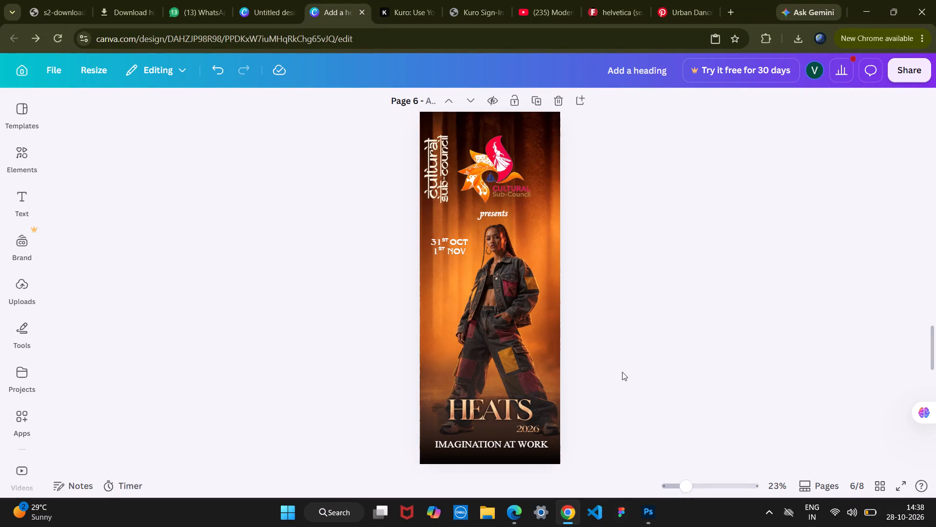
pyautogui.scroll(-1, 622, 372)
pyautogui.click(248, 2)
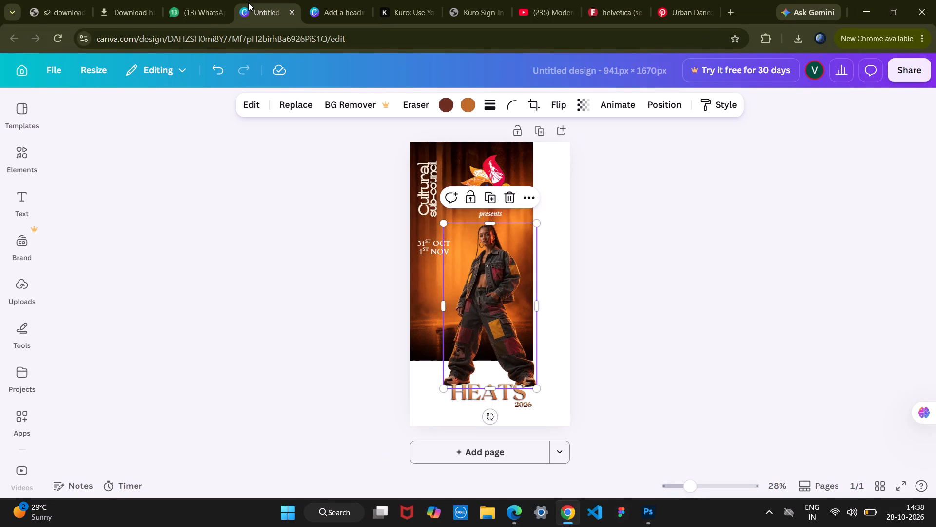
pyautogui.click(631, 361)
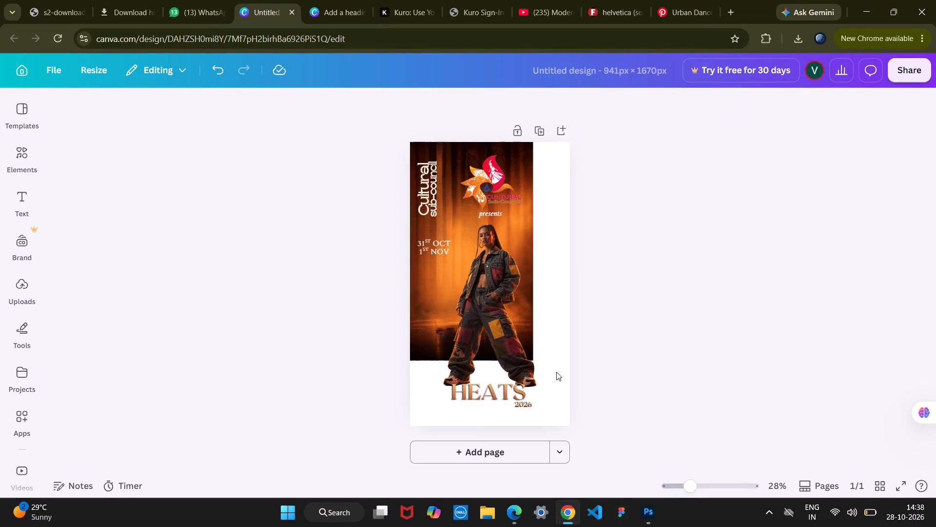
pyautogui.click(504, 389)
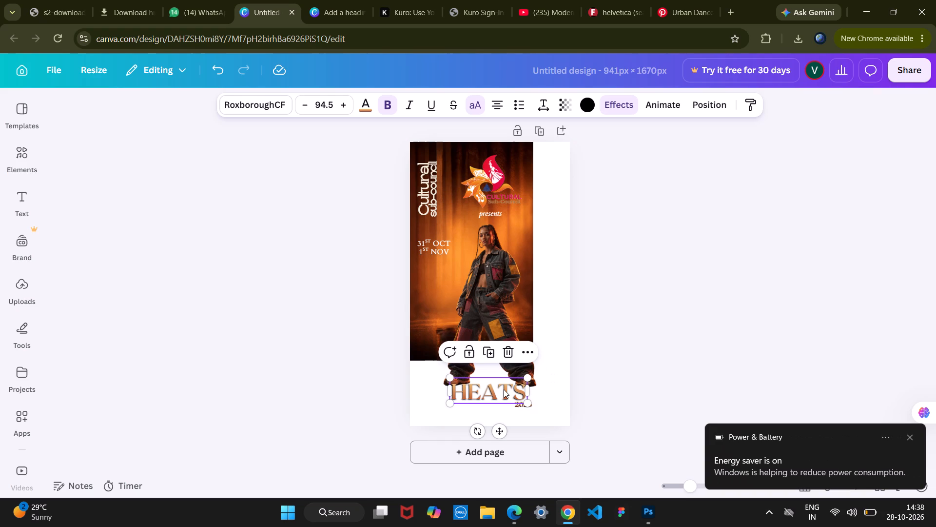
pyautogui.hotkey('ctrl', 'c')
pyautogui.click(300, 341)
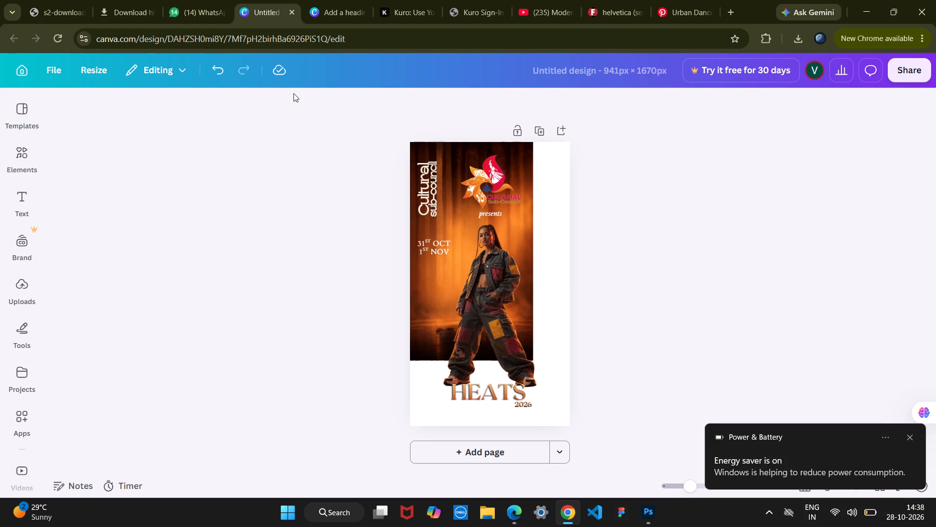
pyautogui.click(331, 4)
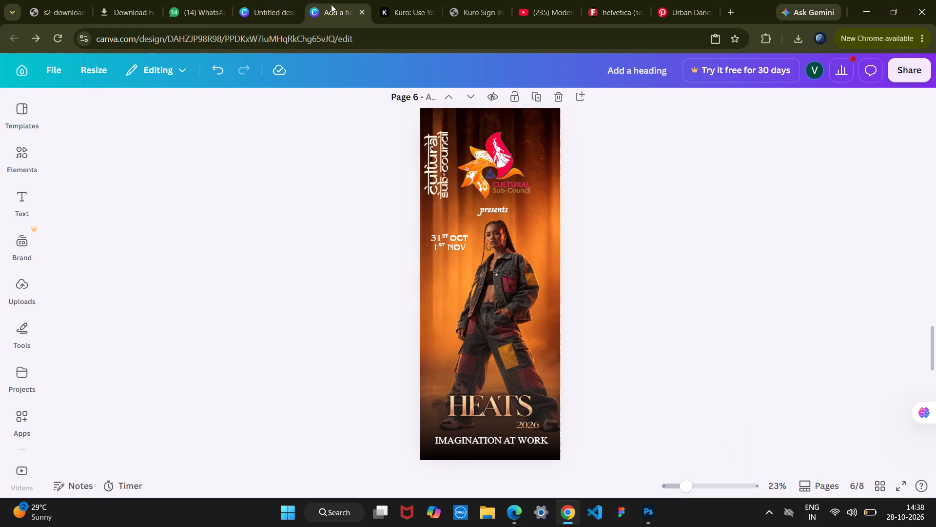
pyautogui.hotkey('ctrl', 'v')
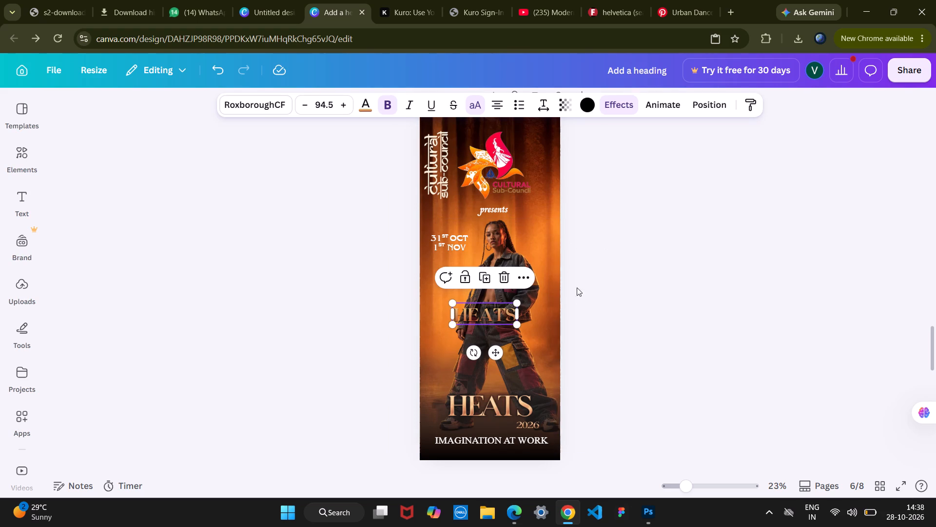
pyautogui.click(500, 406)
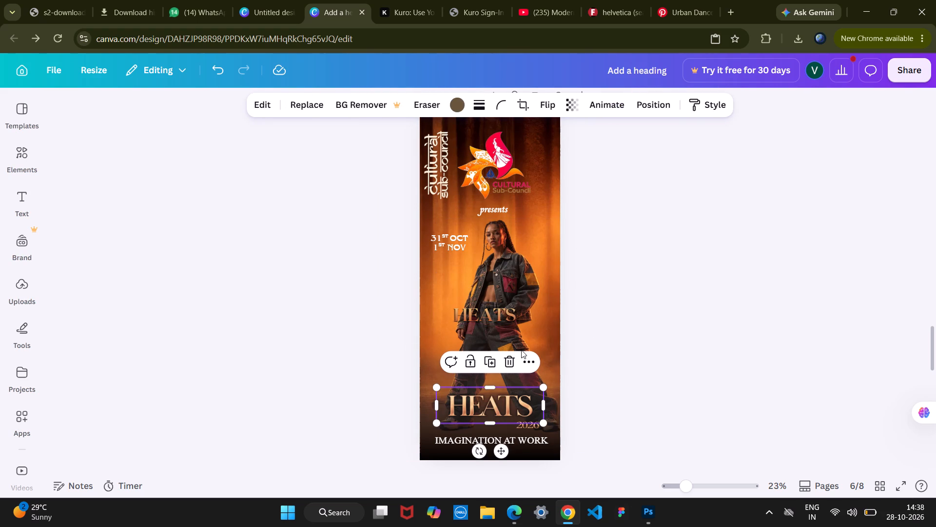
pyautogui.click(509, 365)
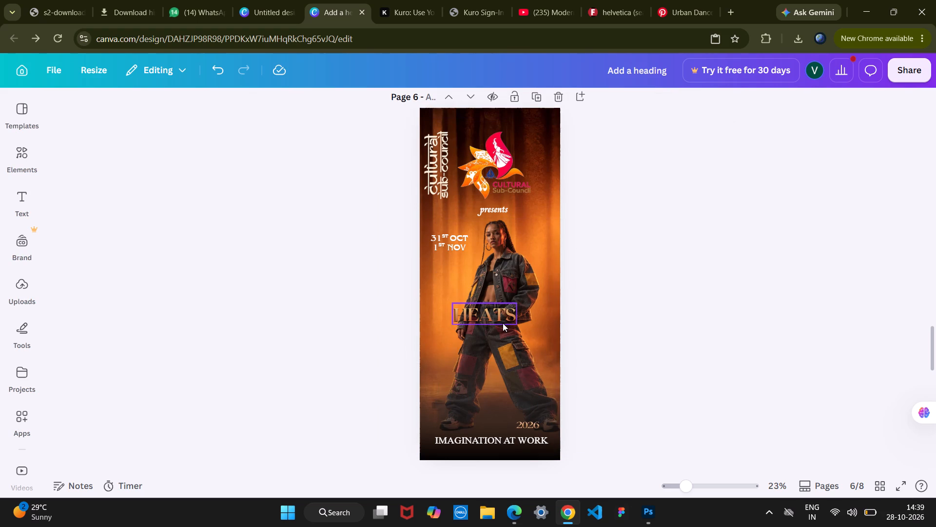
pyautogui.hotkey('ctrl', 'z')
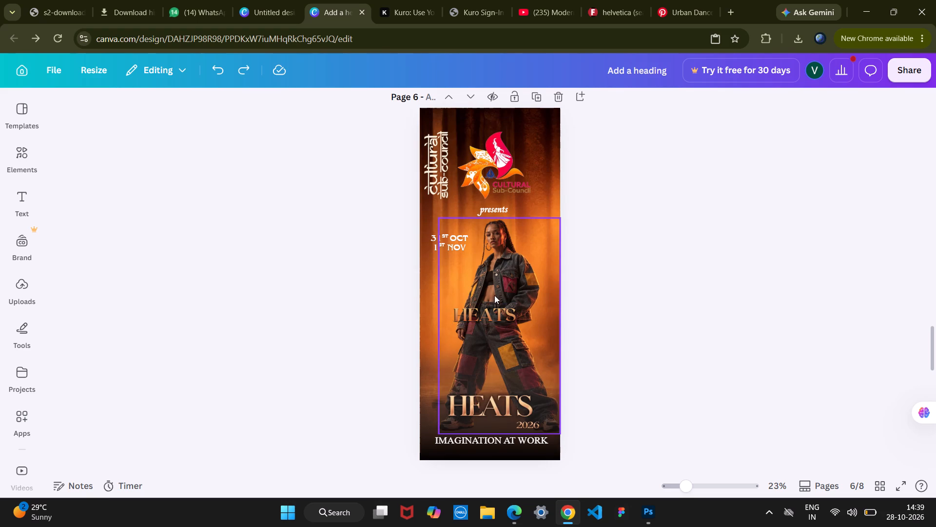
# Enlarge the pasted HEATS text to font size 146 and place it just above the original HEATS title image.
pyautogui.moveTo(496, 316); pyautogui.dragTo(493, 408)
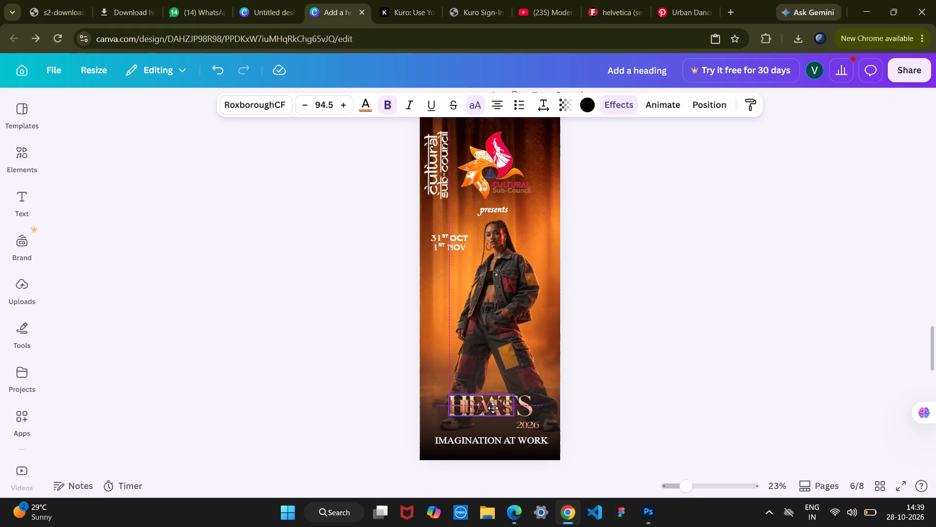
pyautogui.moveTo(493, 408); pyautogui.dragTo(492, 406)
pyautogui.moveTo(515, 417); pyautogui.dragTo(527, 422)
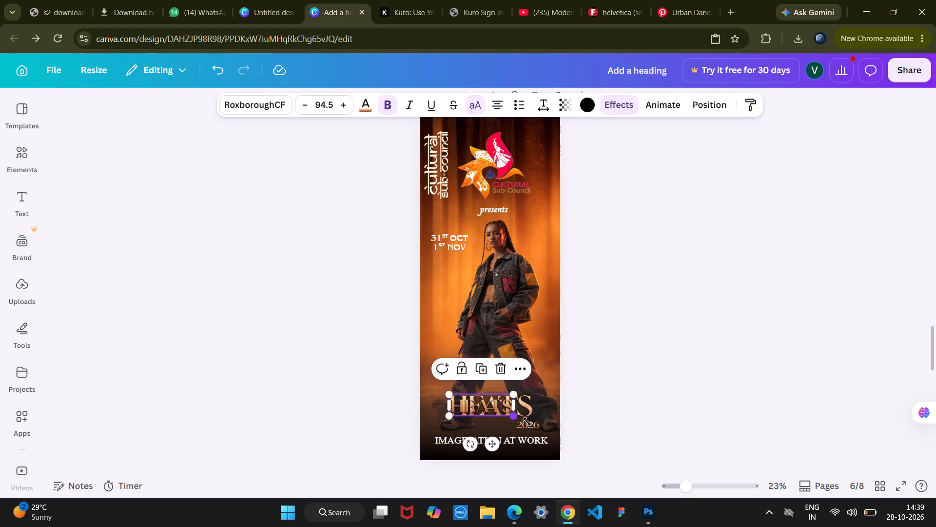
pyautogui.moveTo(527, 422); pyautogui.dragTo(549, 429)
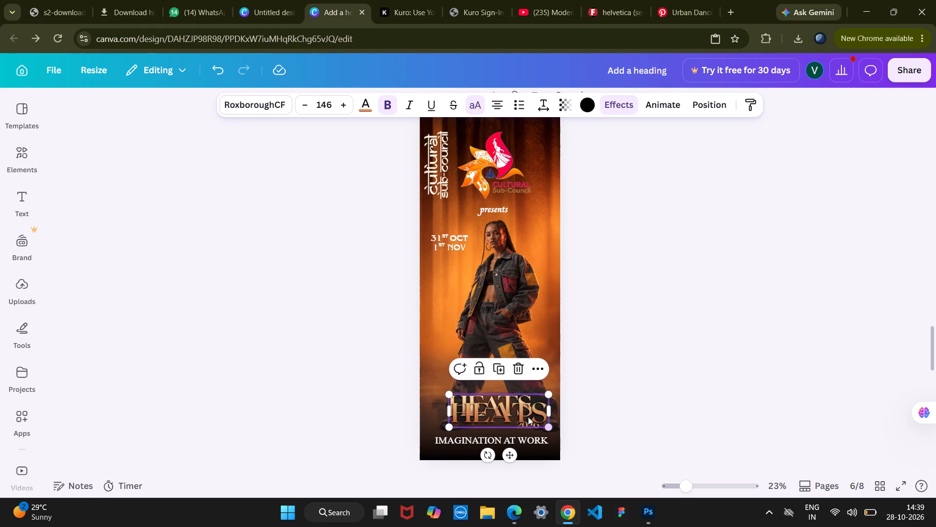
pyautogui.moveTo(522, 401); pyautogui.dragTo(511, 353)
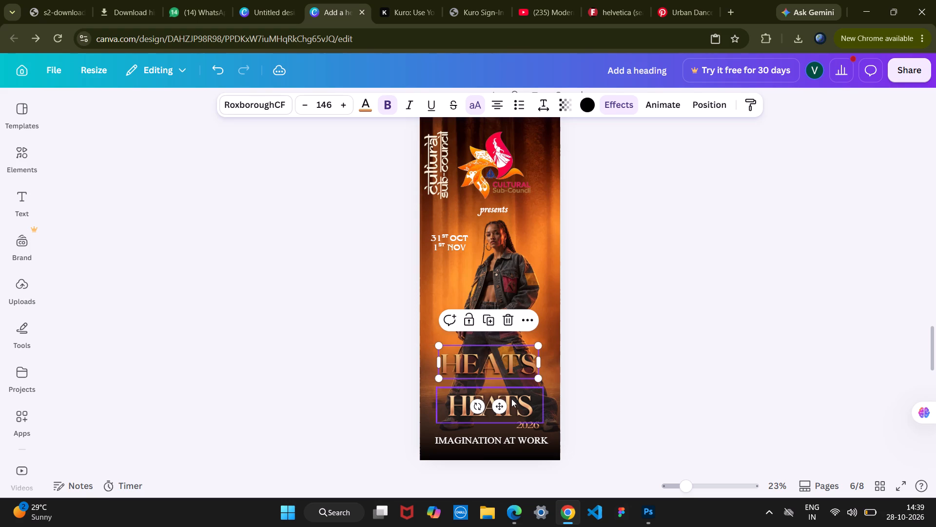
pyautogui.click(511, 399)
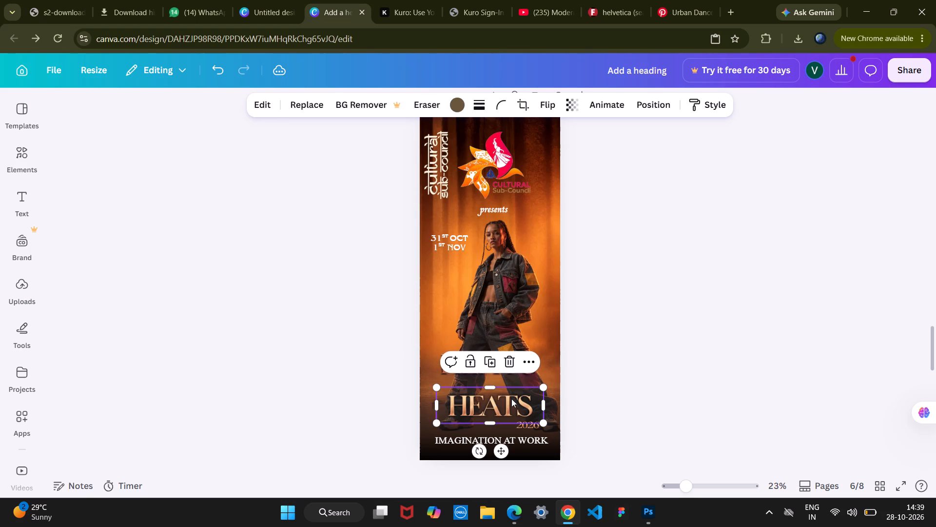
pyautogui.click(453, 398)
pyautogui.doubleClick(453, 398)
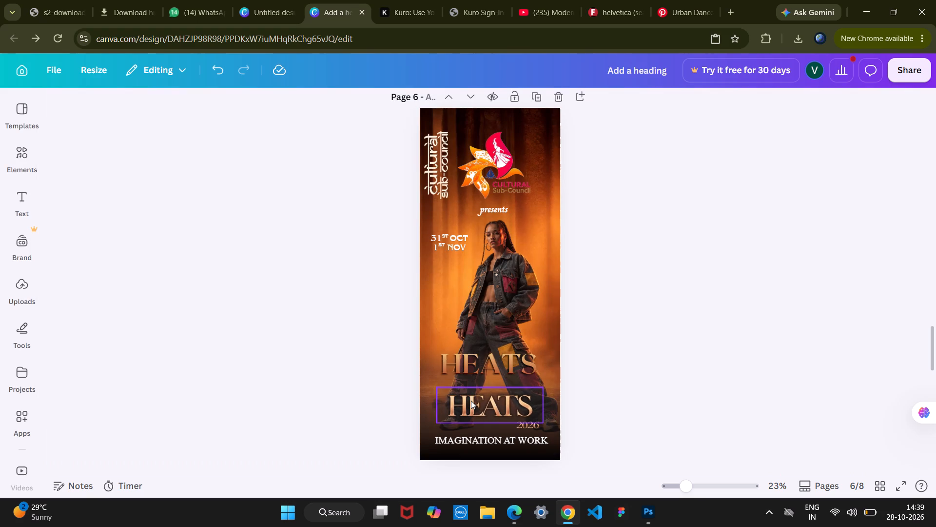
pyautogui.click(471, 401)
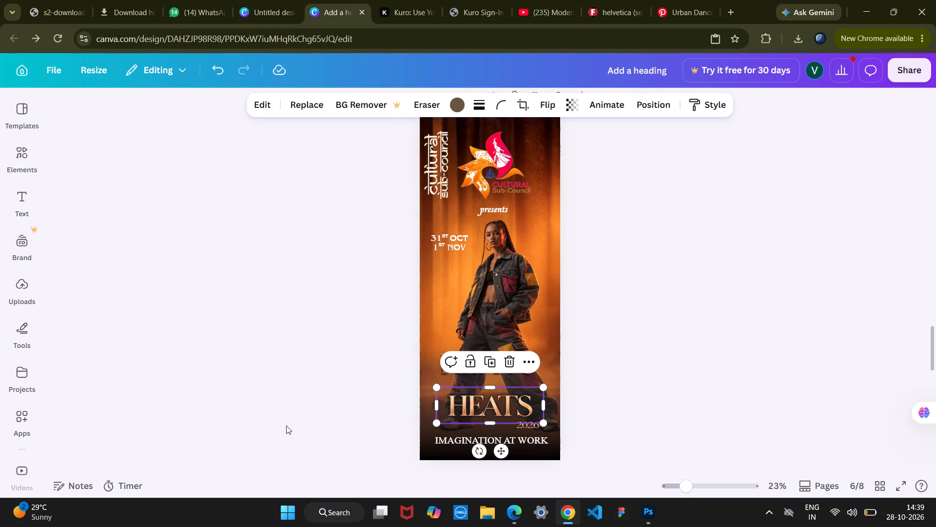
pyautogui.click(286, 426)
# Overlay the pasted HEATS text on the original title and tighten its letter spacing to -106 to match the title's width.
pyautogui.click(471, 365)
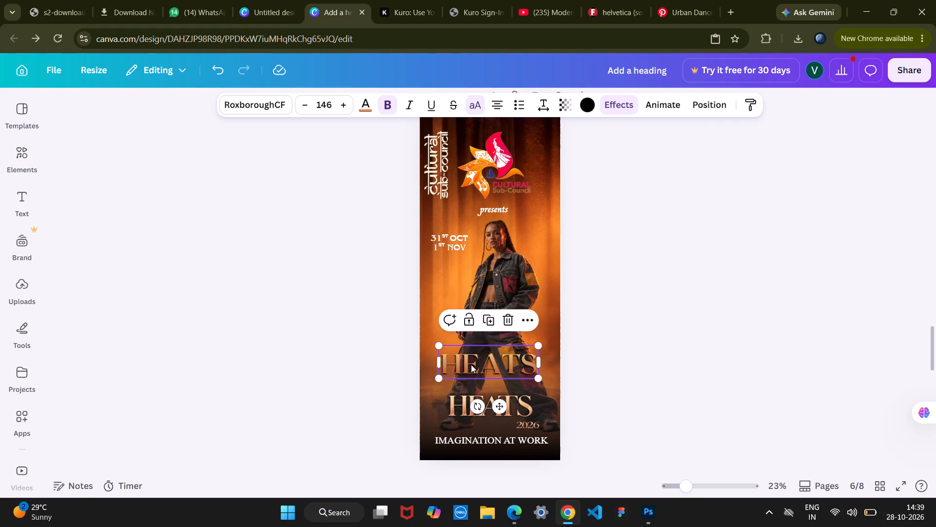
pyautogui.moveTo(507, 360); pyautogui.dragTo(526, 385)
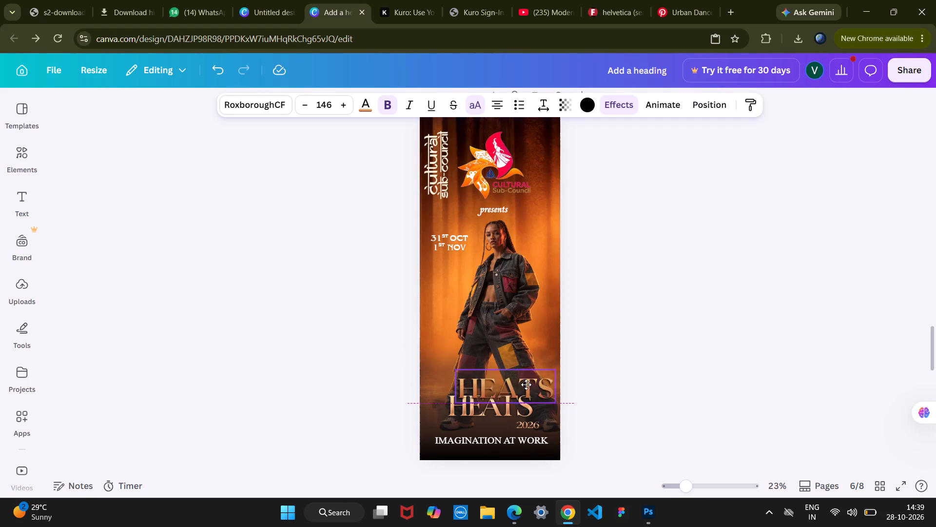
pyautogui.moveTo(526, 385); pyautogui.dragTo(516, 399)
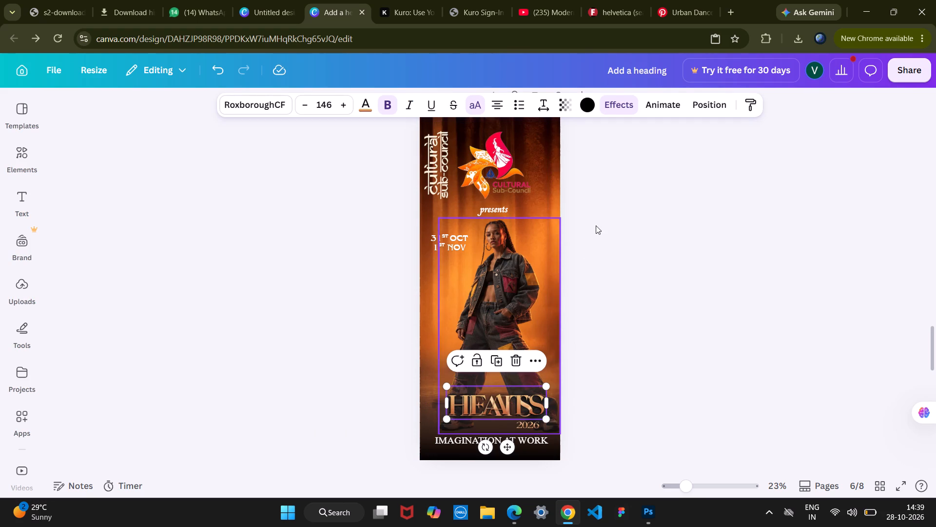
pyautogui.click(546, 102)
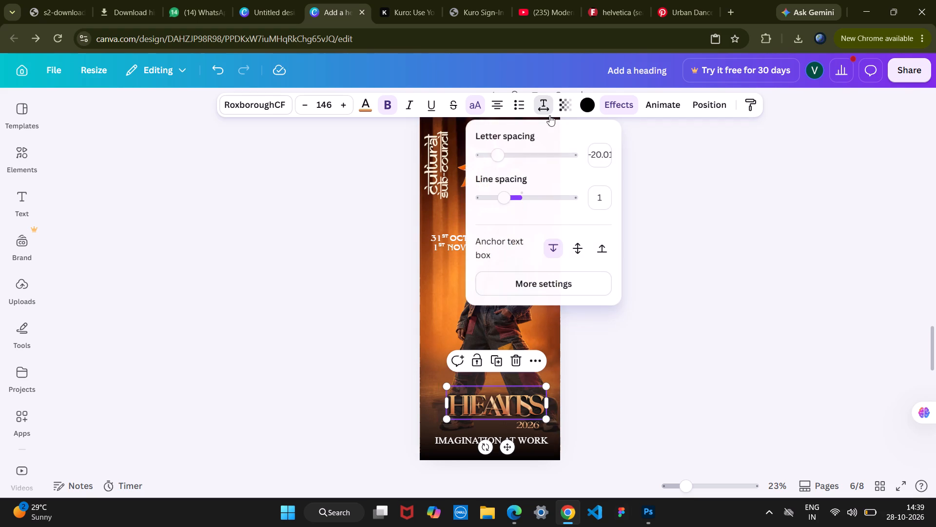
pyautogui.moveTo(502, 162); pyautogui.dragTo(489, 159)
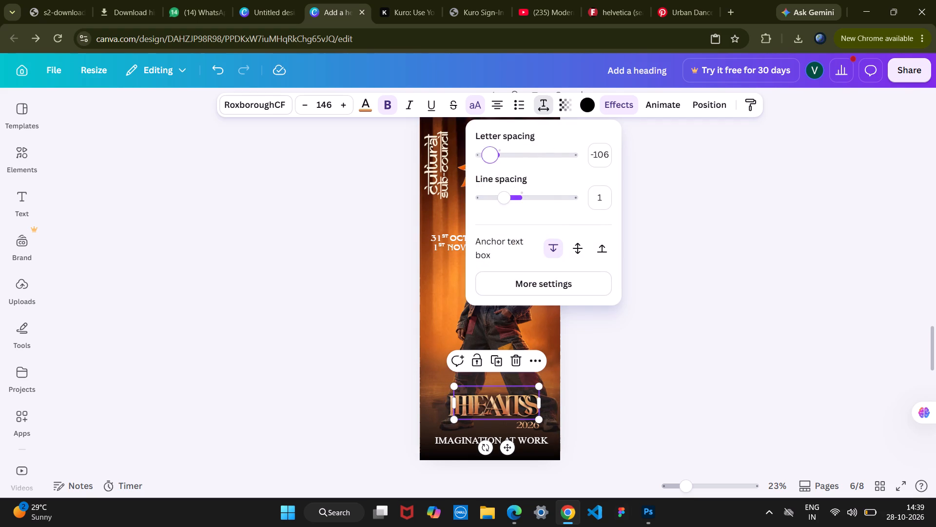
pyautogui.moveTo(621, 300); pyautogui.dragTo(514, 408)
pyautogui.moveTo(505, 406); pyautogui.dragTo(501, 407)
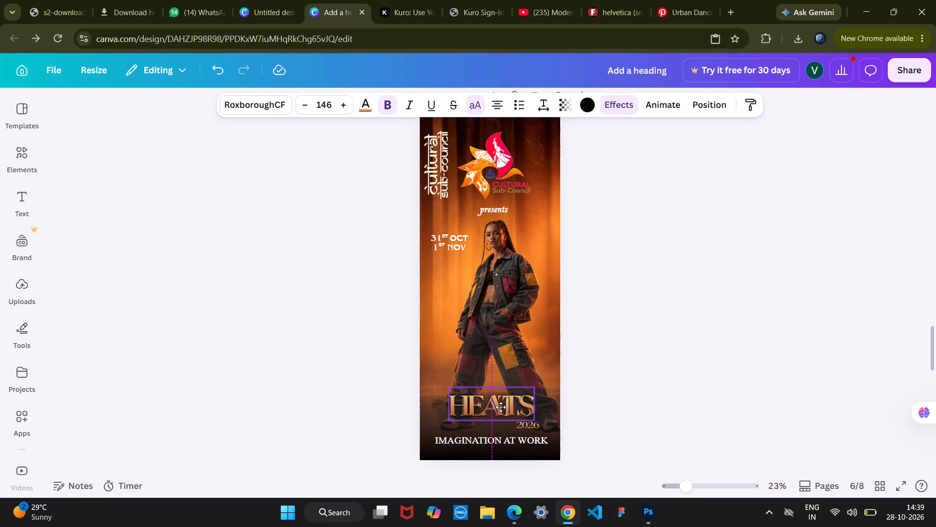
pyautogui.moveTo(501, 407); pyautogui.dragTo(498, 407)
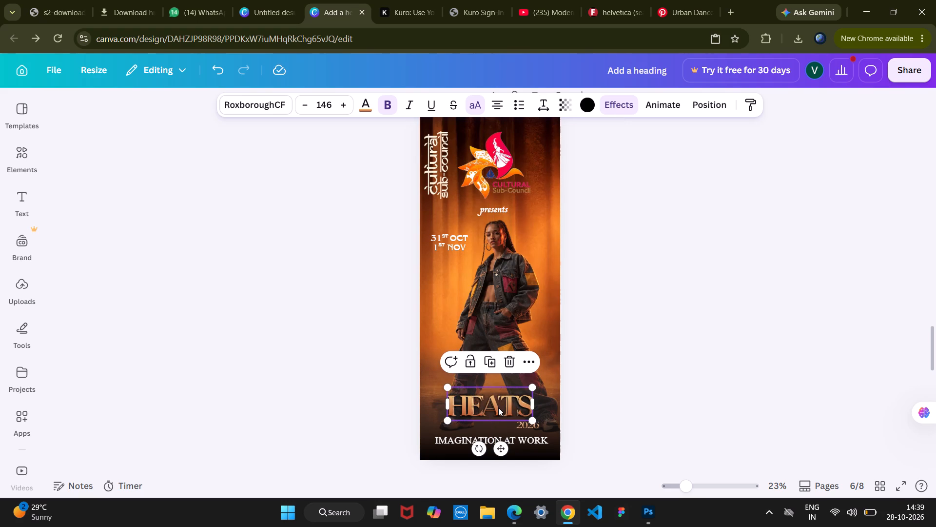
# Move the pasted HEATS text aside and delete the original HEATS title image beneath it.
pyautogui.moveTo(498, 407); pyautogui.dragTo(464, 312)
pyautogui.click(511, 407)
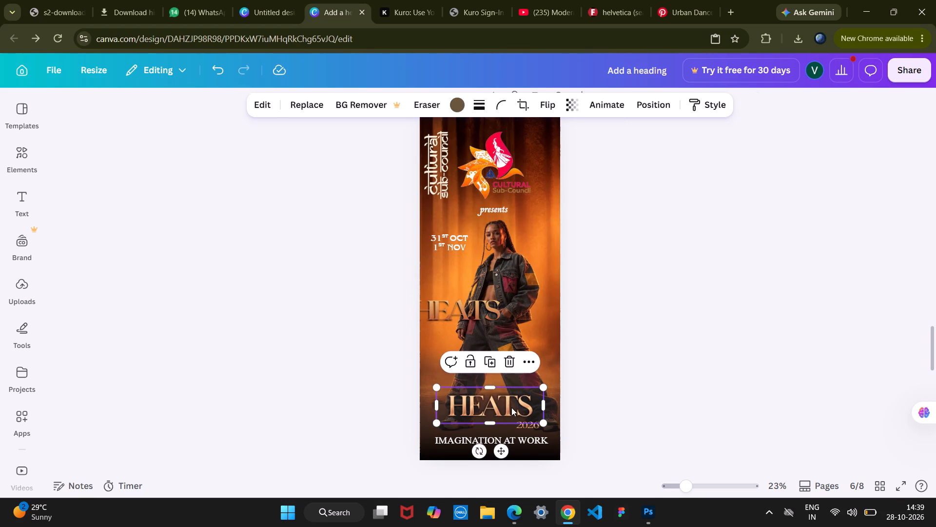
pyautogui.click(512, 360)
# Place the pasted HEATS text just above "2026" and enlarge it to font size 158.
pyautogui.moveTo(485, 308); pyautogui.dragTo(523, 407)
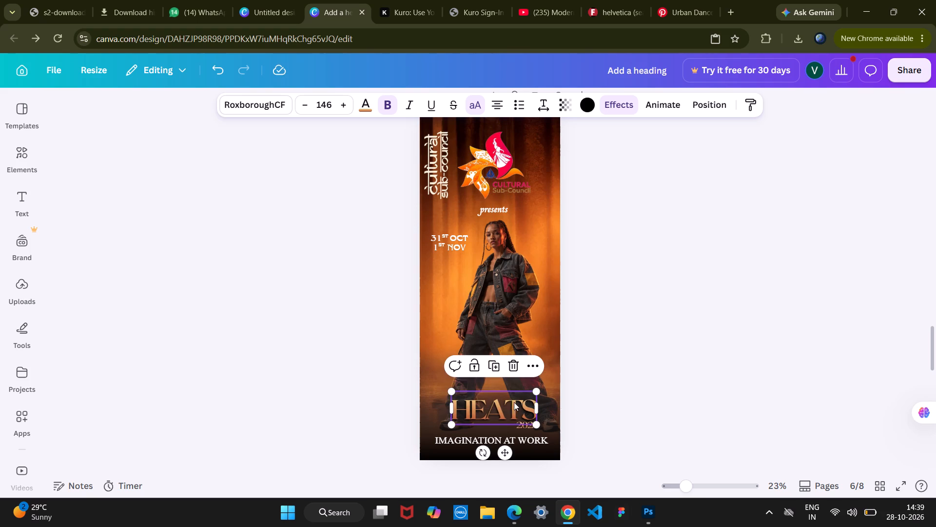
pyautogui.moveTo(511, 401); pyautogui.dragTo(508, 393)
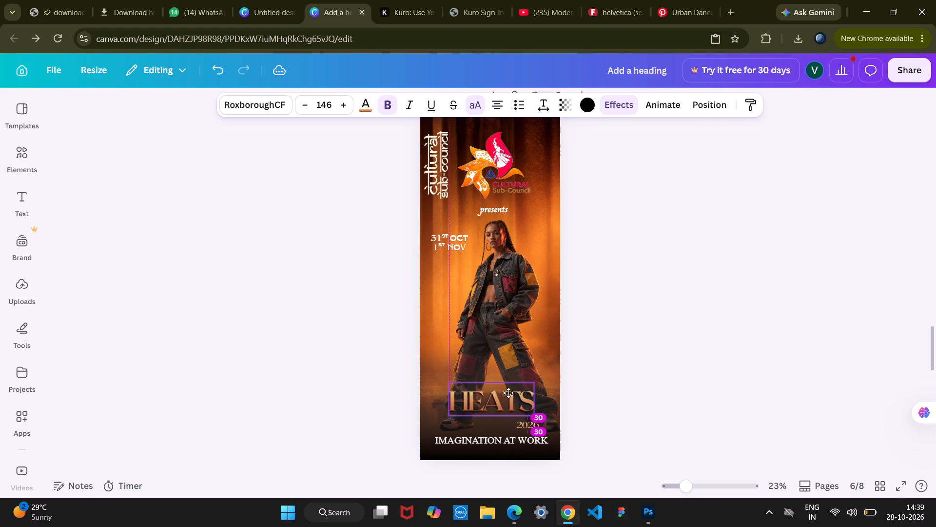
pyautogui.moveTo(508, 393); pyautogui.dragTo(510, 393)
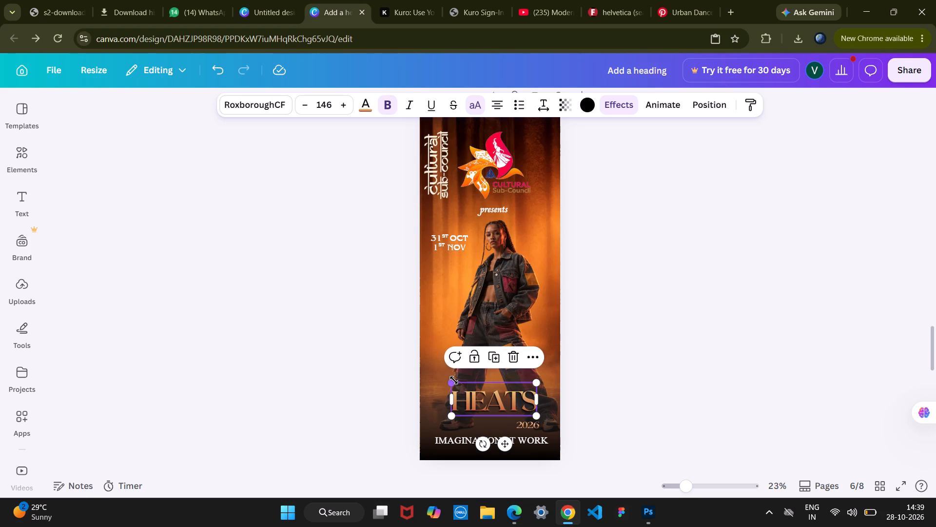
pyautogui.moveTo(454, 380); pyautogui.dragTo(448, 374)
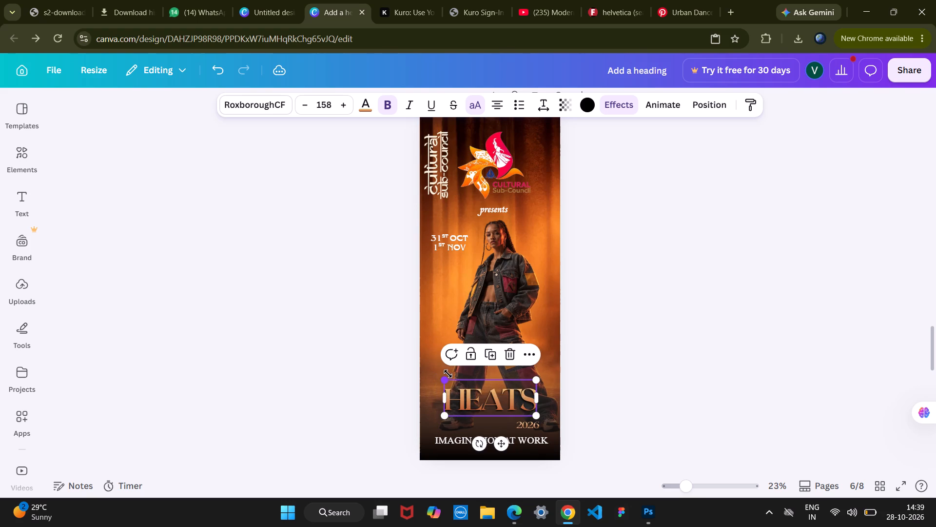
# Lower the HEATS text slightly toward "2026" and centre it horizontally on page 6.
pyautogui.click(600, 388)
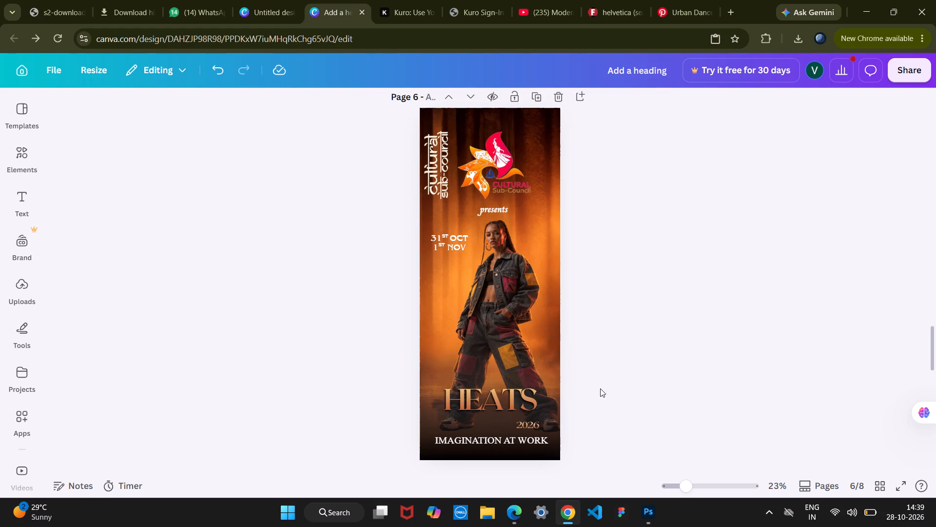
pyautogui.moveTo(498, 397); pyautogui.dragTo(498, 401)
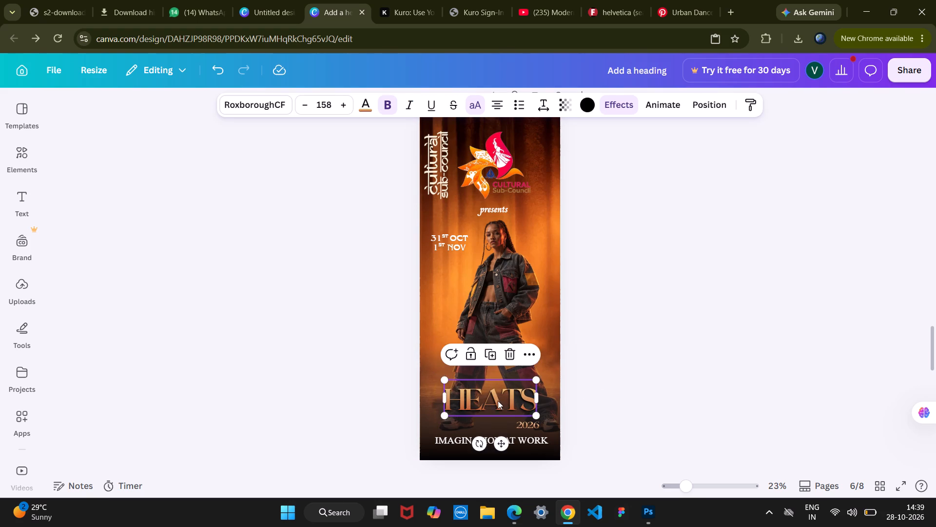
pyautogui.moveTo(498, 401); pyautogui.dragTo(498, 402)
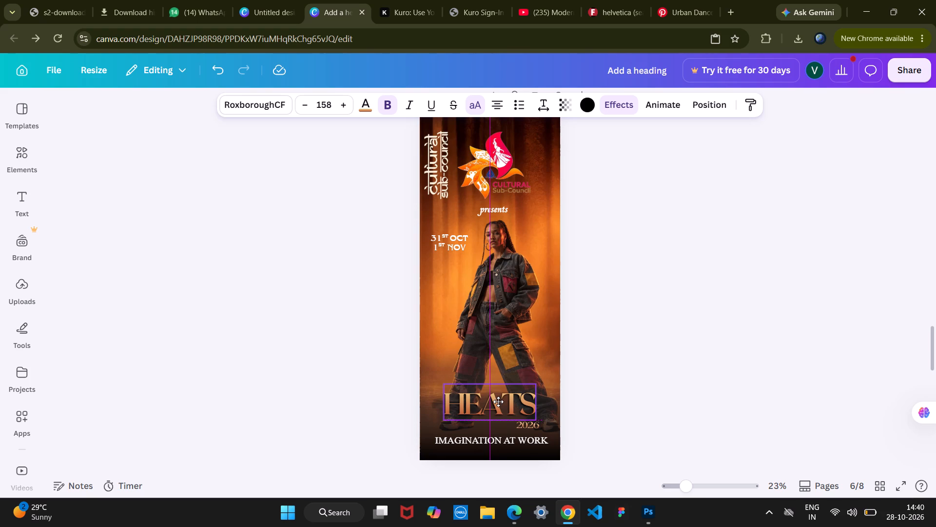
pyautogui.moveTo(498, 402); pyautogui.dragTo(498, 402)
pyautogui.click(731, 268)
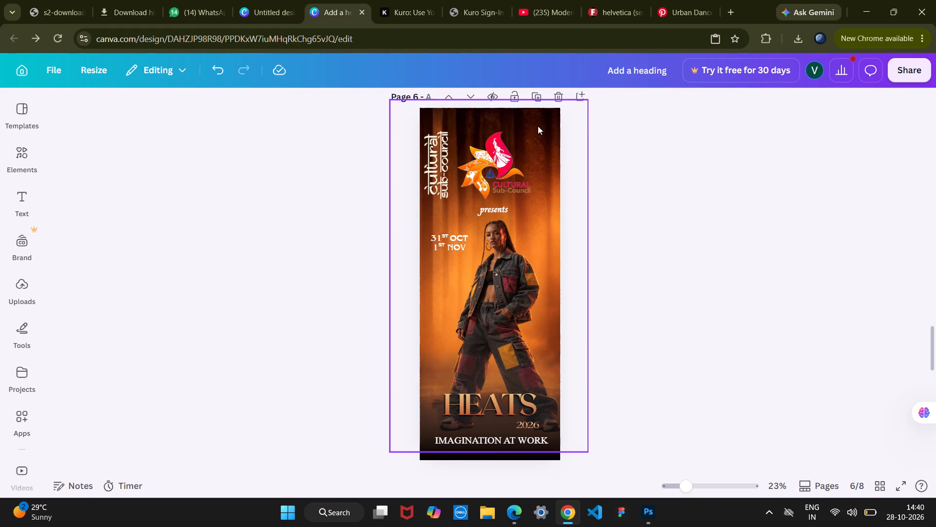
# Replace the "2026" image on page 6 with the "2026" text copied from the untitled design.
pyautogui.click(273, 9)
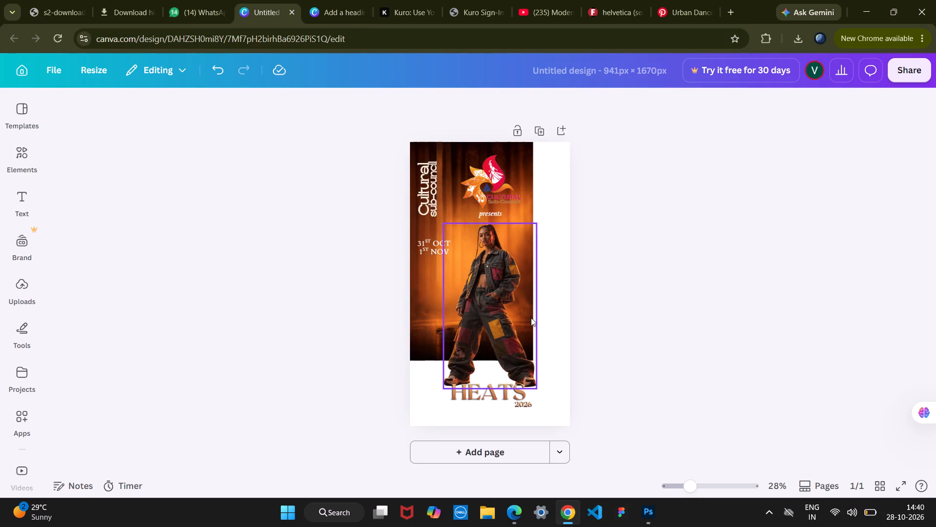
pyautogui.click(522, 403)
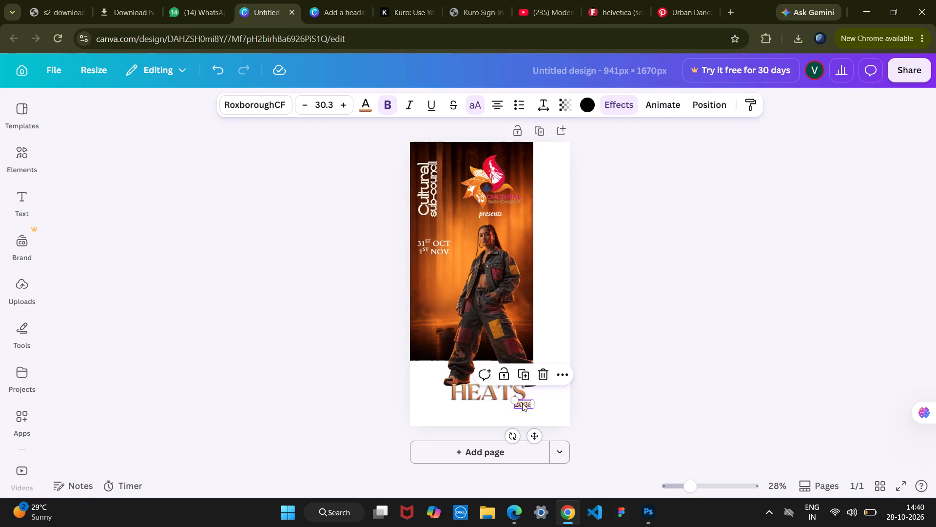
pyautogui.hotkey('ctrl', 'c')
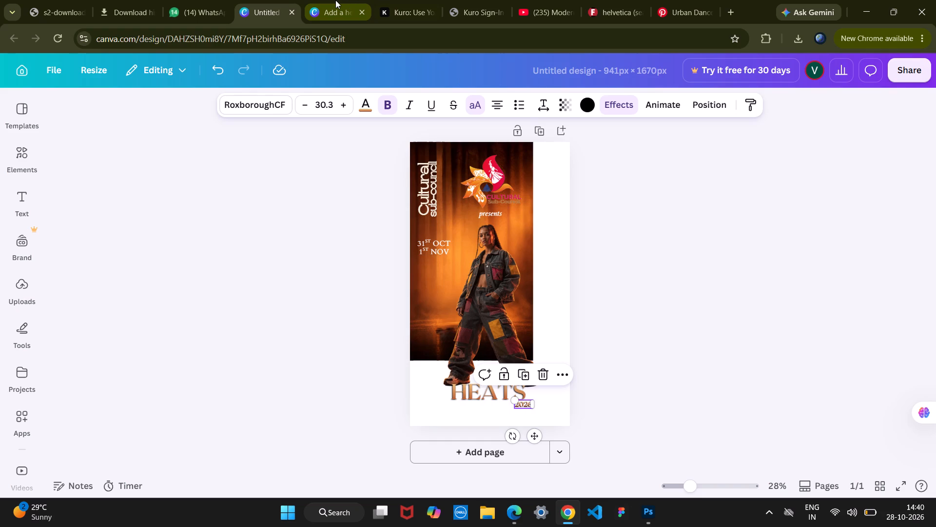
pyautogui.click(335, 0)
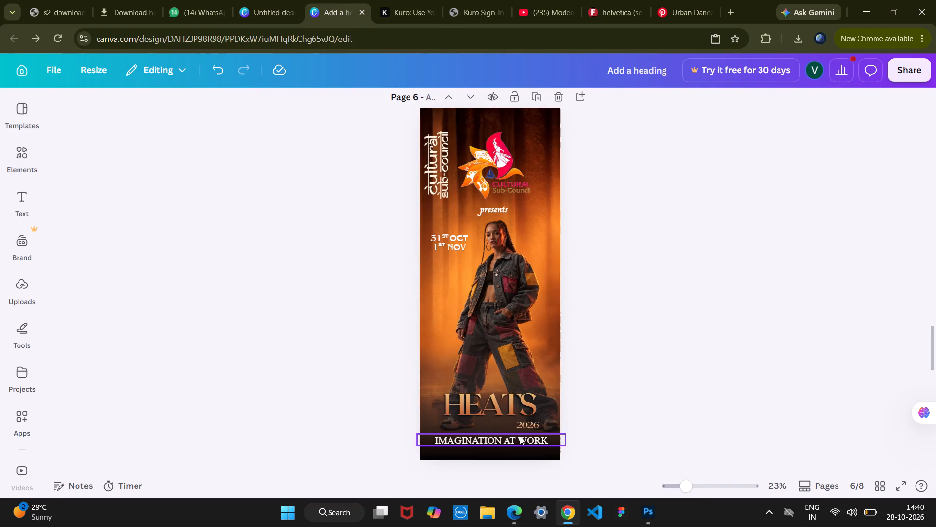
pyautogui.click(526, 423)
pyautogui.click(543, 395)
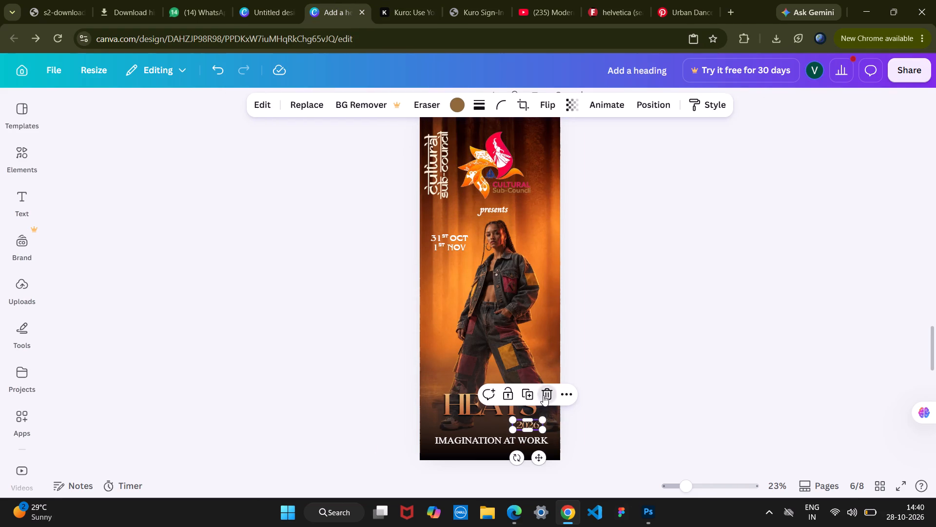
pyautogui.hotkey('ctrl', 'v')
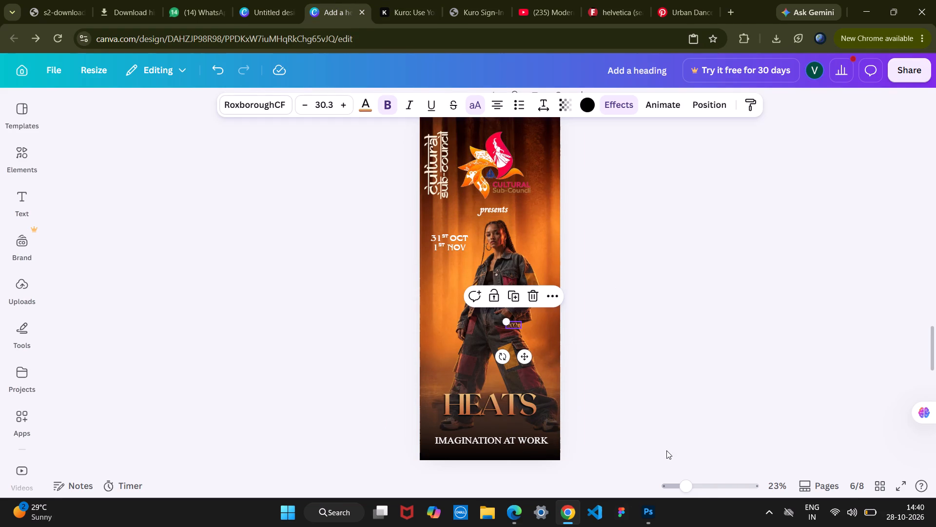
# Place the pasted "2026" text just below the end of the HEATS title and enlarge it to font size 39.5.
pyautogui.click(704, 483)
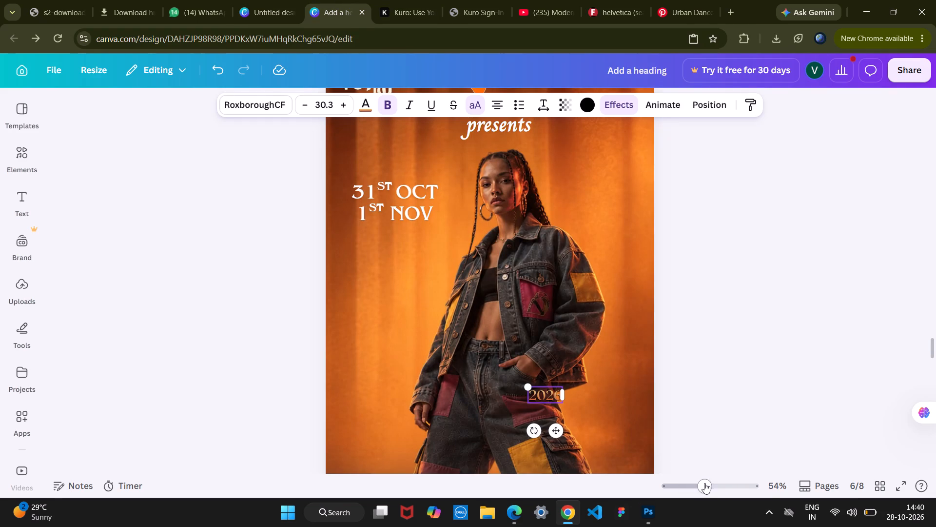
pyautogui.scroll(-3, 719, 309)
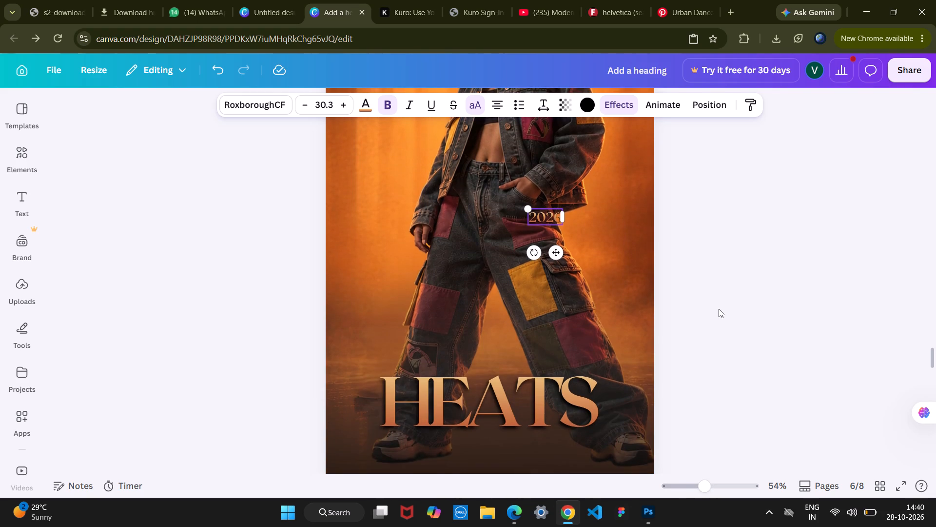
pyautogui.scroll(-1, 719, 309)
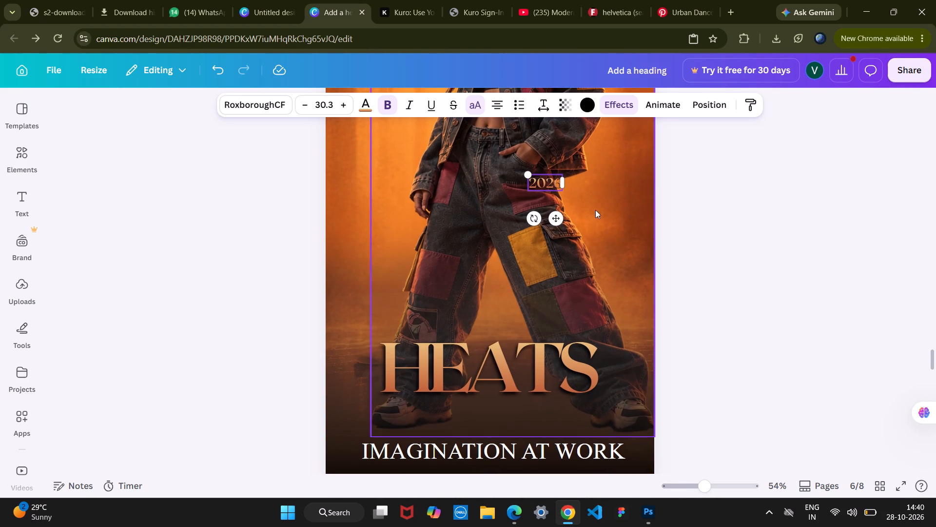
pyautogui.moveTo(540, 179); pyautogui.dragTo(594, 412)
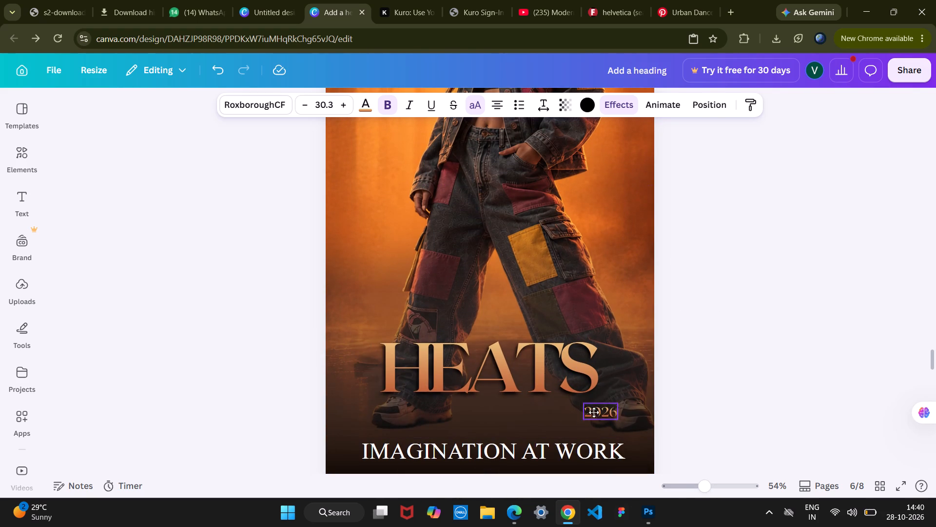
pyautogui.moveTo(594, 412); pyautogui.dragTo(594, 413)
pyautogui.moveTo(584, 406); pyautogui.dragTo(583, 406)
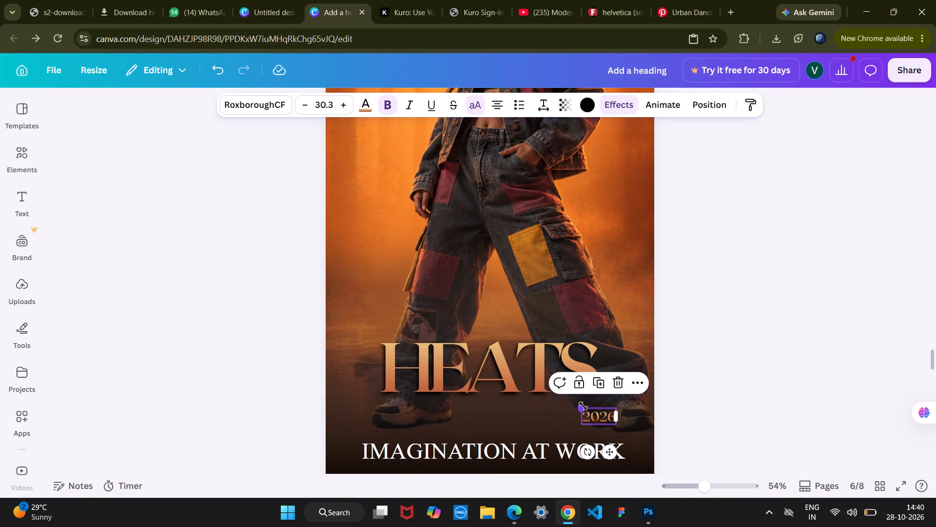
pyautogui.moveTo(583, 406); pyautogui.dragTo(576, 396)
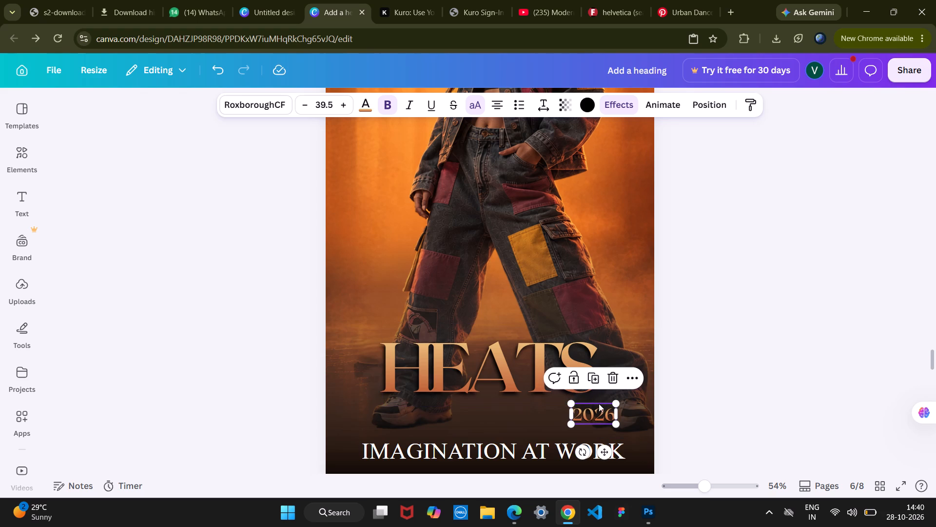
pyautogui.moveTo(600, 412); pyautogui.dragTo(614, 408)
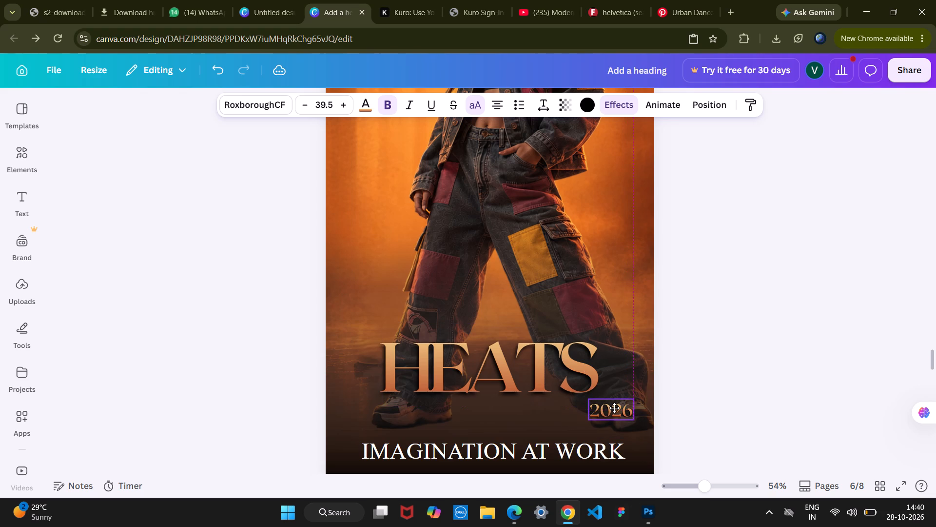
pyautogui.moveTo(614, 408); pyautogui.dragTo(613, 409)
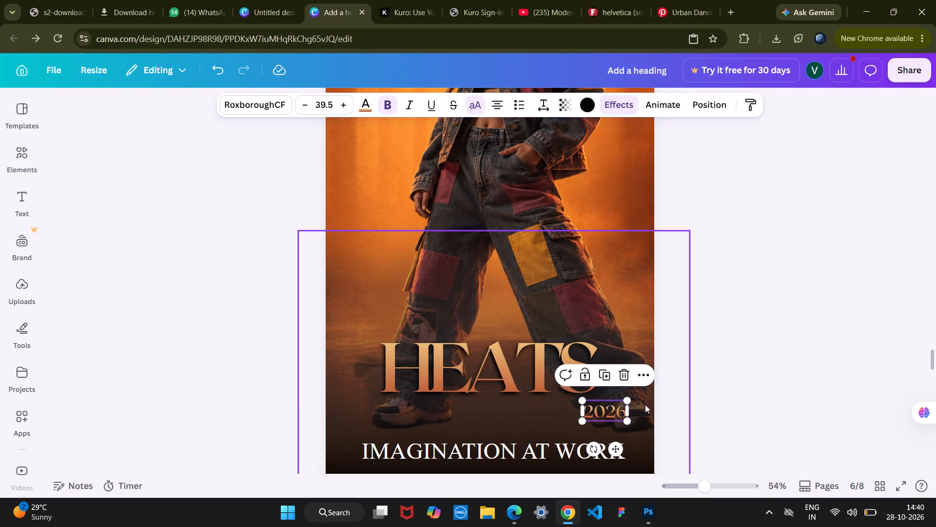
pyautogui.click(604, 406)
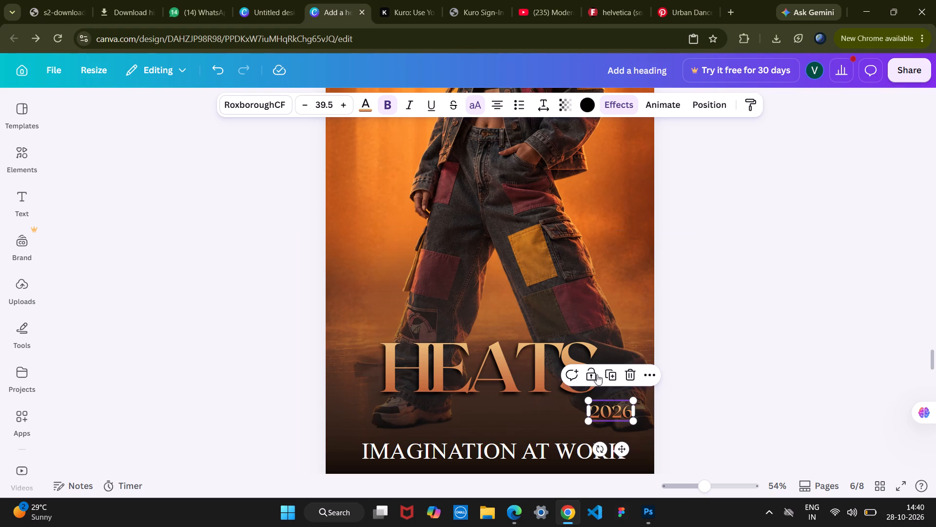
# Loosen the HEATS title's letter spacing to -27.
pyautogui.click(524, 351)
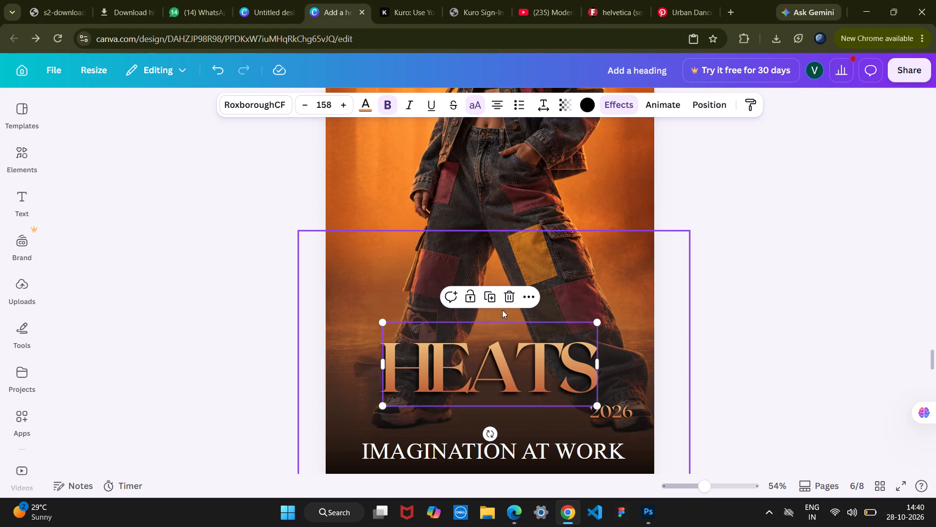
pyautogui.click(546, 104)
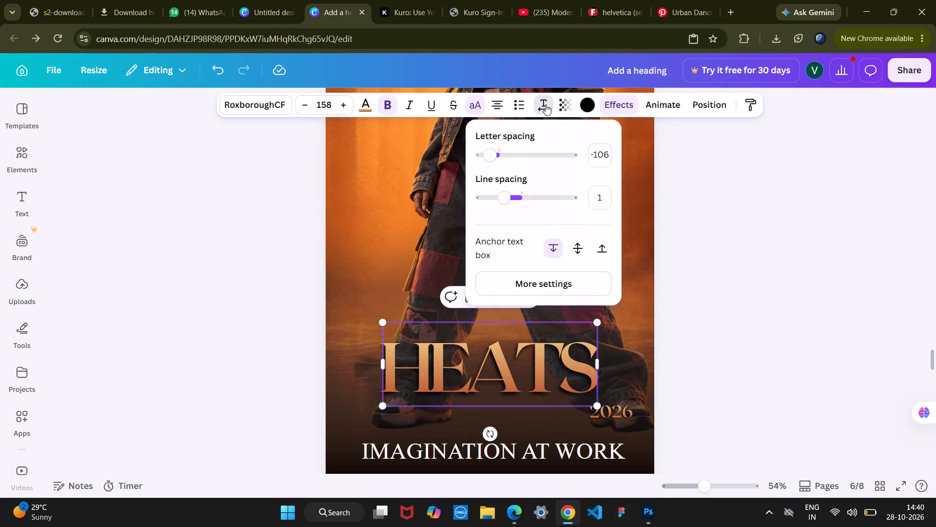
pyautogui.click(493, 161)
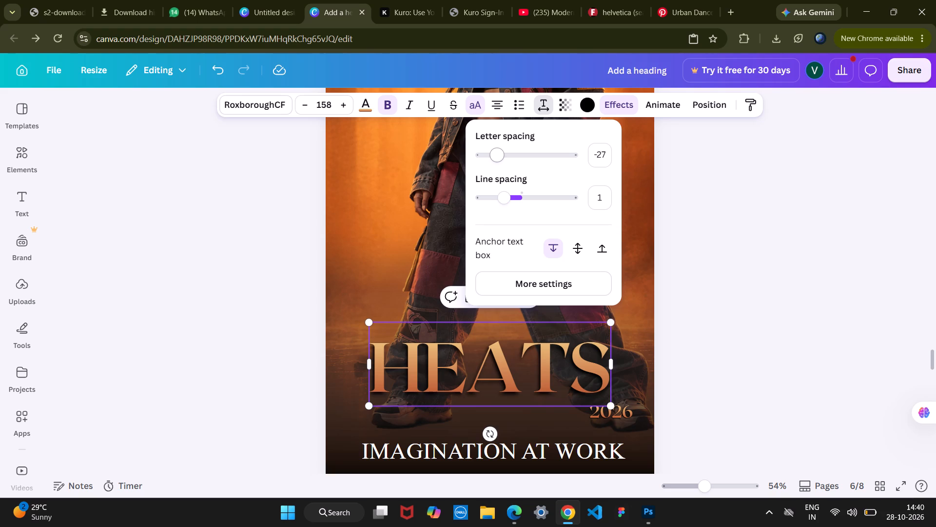
# Insert a space between the H and E and another between the E and A of the HEATS title.
pyautogui.click(424, 372)
pyautogui.click(424, 372)
pyautogui.press('space')
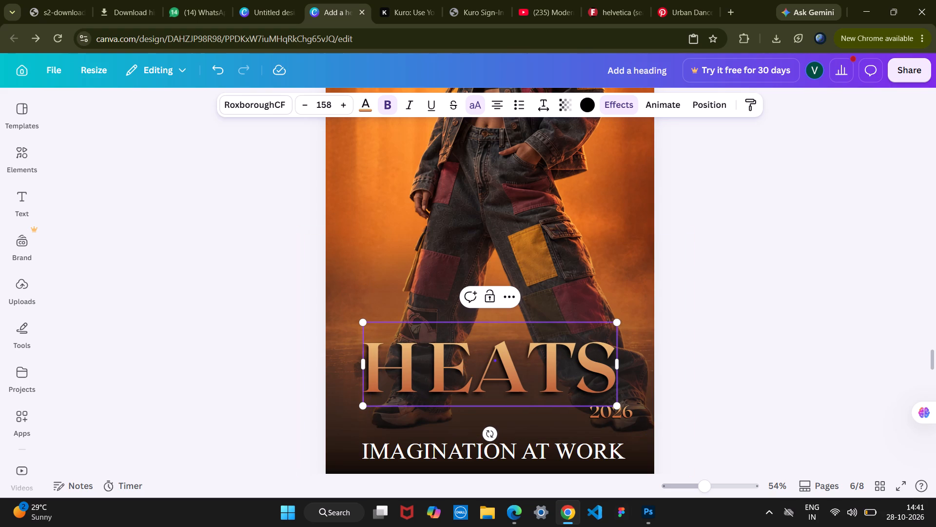
pyautogui.click(480, 373)
pyautogui.press('space')
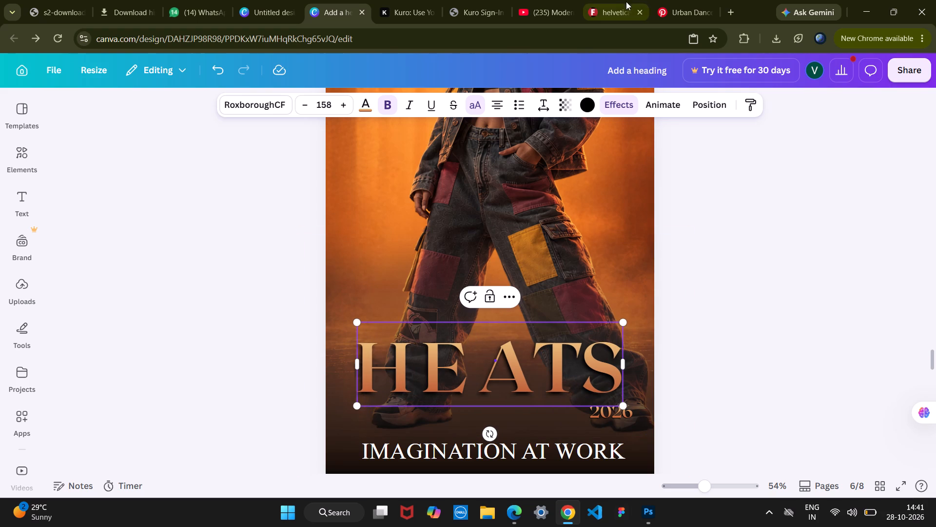
# Try tighter and looser letter spacings on the HEATS title, settle on -74 and deselect the text.
pyautogui.click(541, 101)
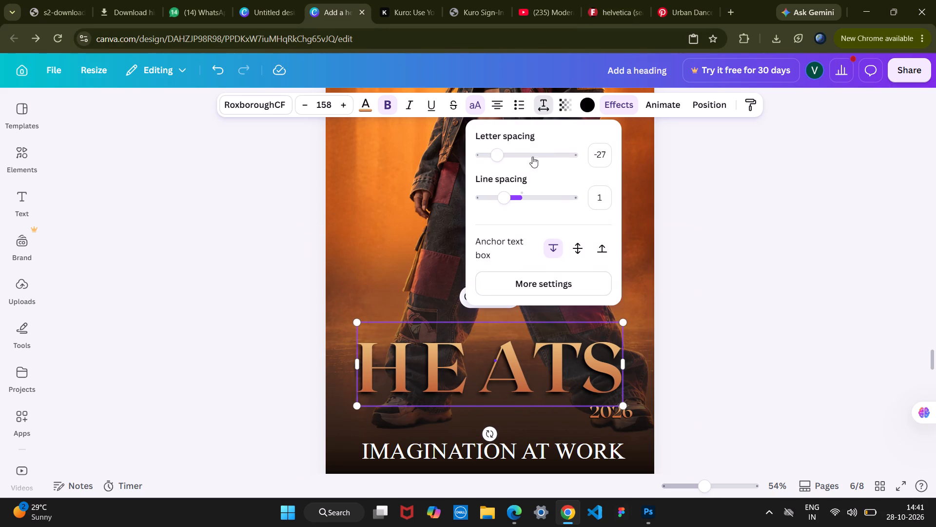
pyautogui.moveTo(502, 156); pyautogui.dragTo(493, 155)
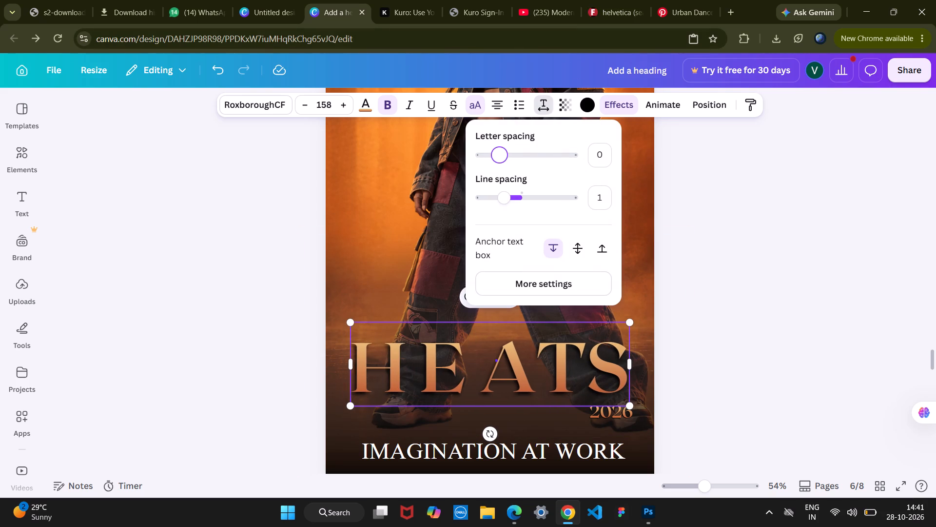
pyautogui.moveTo(493, 155); pyautogui.dragTo(491, 155)
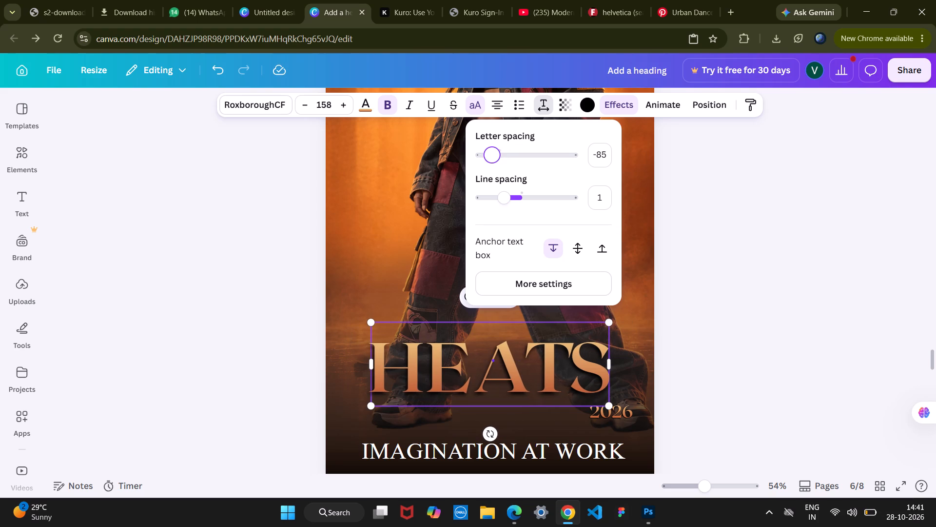
pyautogui.moveTo(491, 155); pyautogui.dragTo(465, 147)
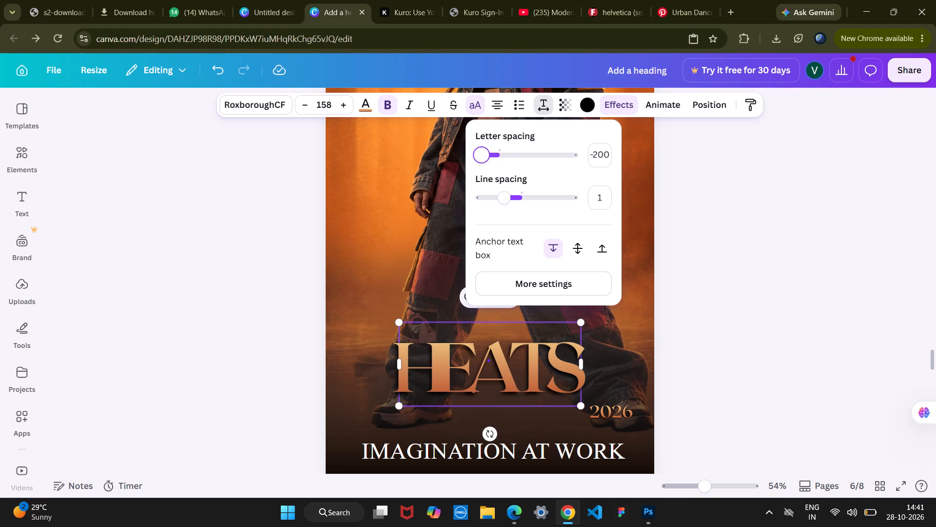
pyautogui.moveTo(465, 147); pyautogui.dragTo(489, 152)
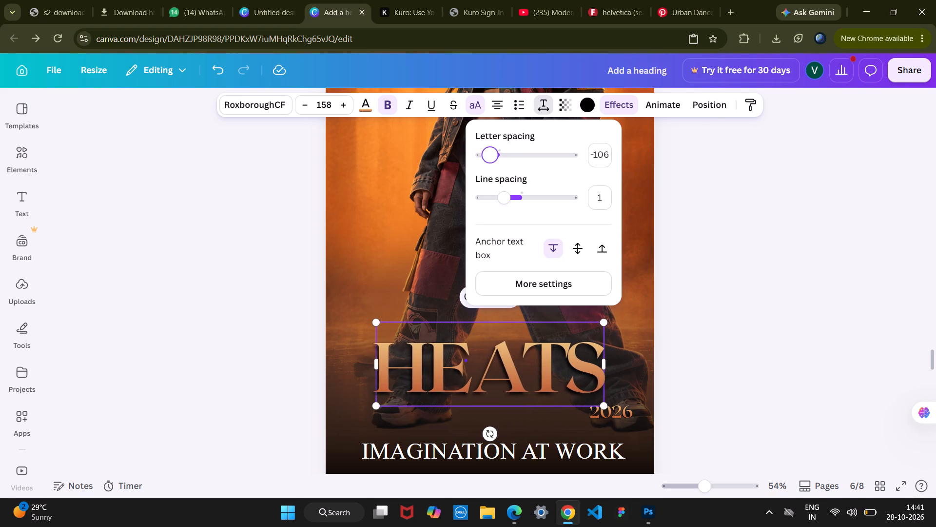
pyautogui.moveTo(489, 152); pyautogui.dragTo(491, 153)
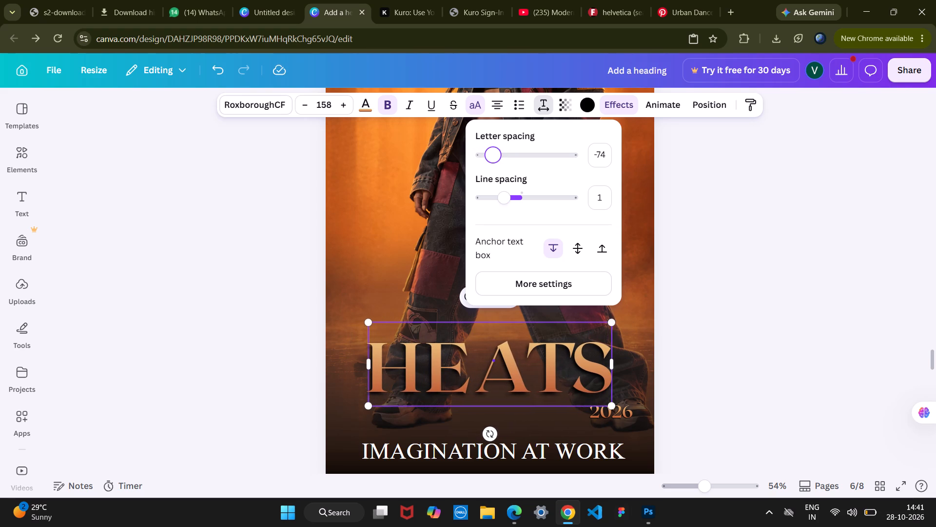
pyautogui.moveTo(491, 153); pyautogui.dragTo(492, 153)
pyautogui.click(667, 173)
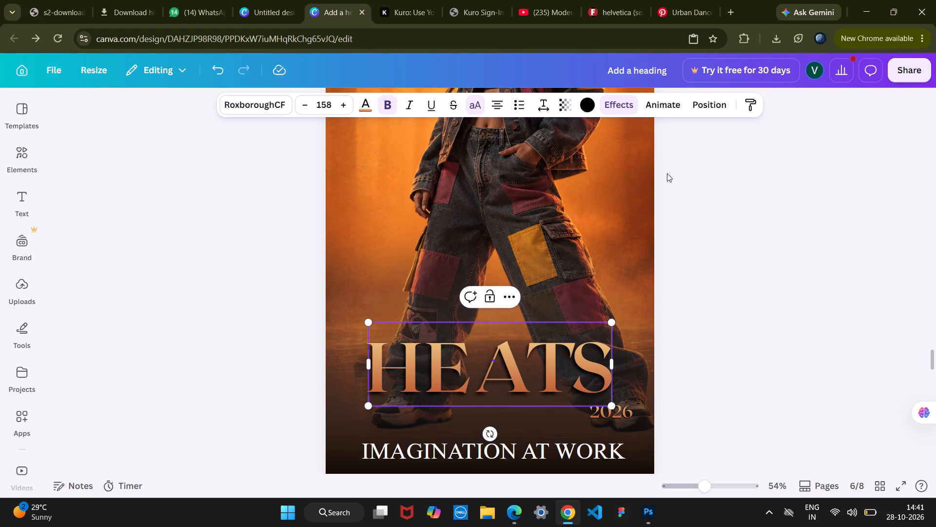
pyautogui.click(667, 173)
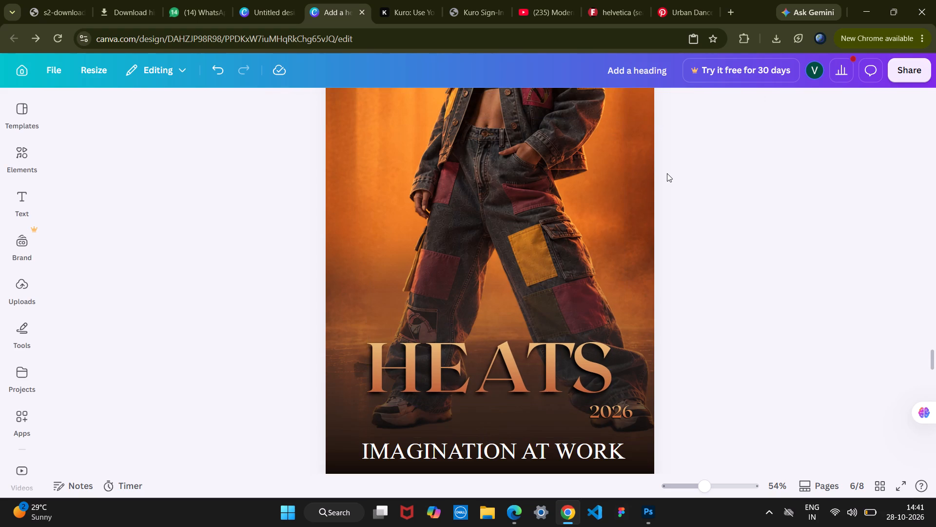
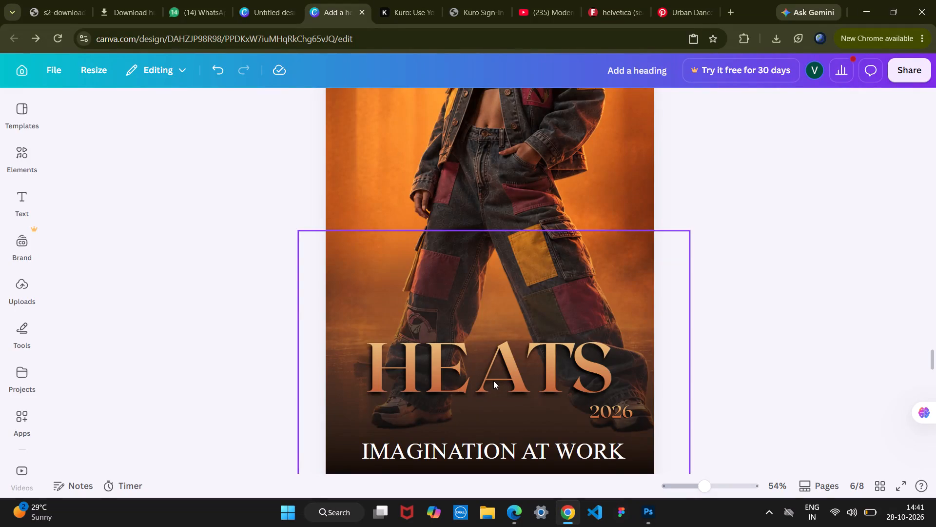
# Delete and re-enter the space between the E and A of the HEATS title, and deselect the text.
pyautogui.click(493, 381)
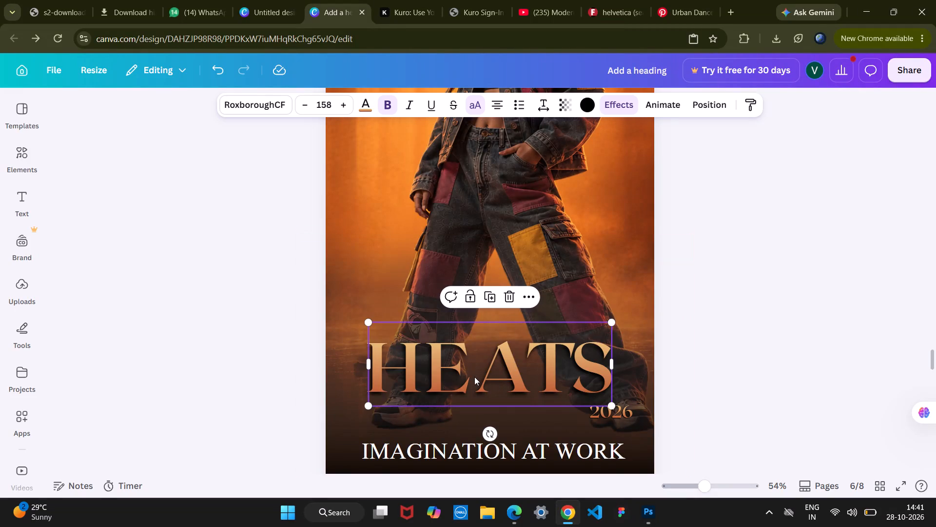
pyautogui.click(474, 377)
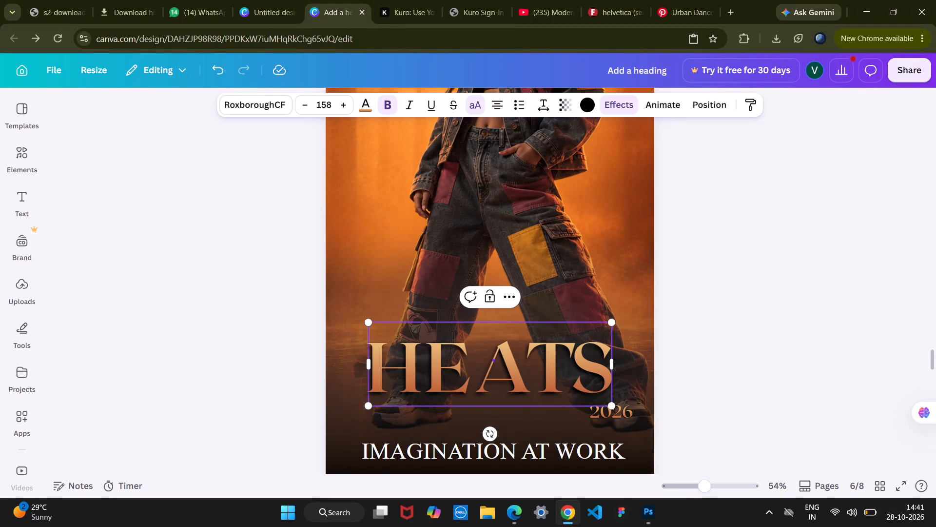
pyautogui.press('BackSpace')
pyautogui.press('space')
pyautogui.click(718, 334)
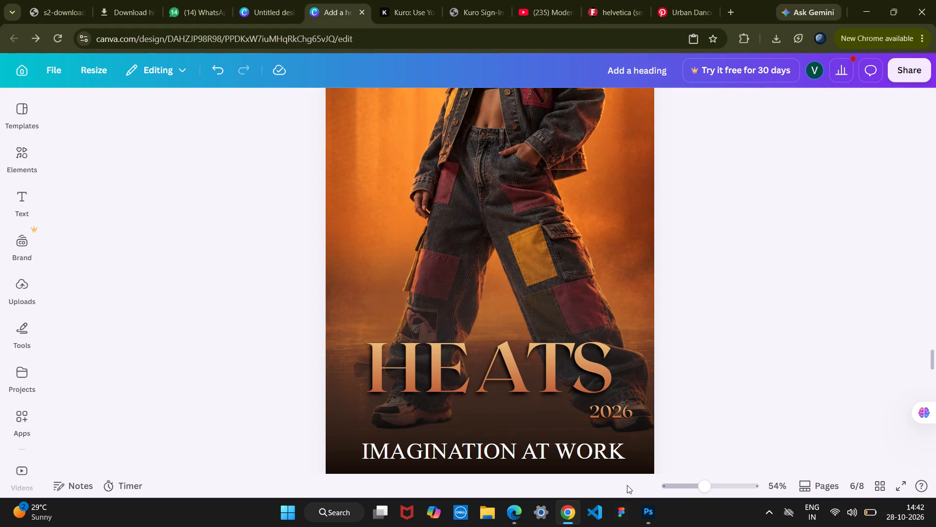
# Reduce the HEATS title's font size to 150 and nudge it slightly down toward the 2026 text.
pyautogui.click(679, 483)
pyautogui.scroll(1, 652, 357)
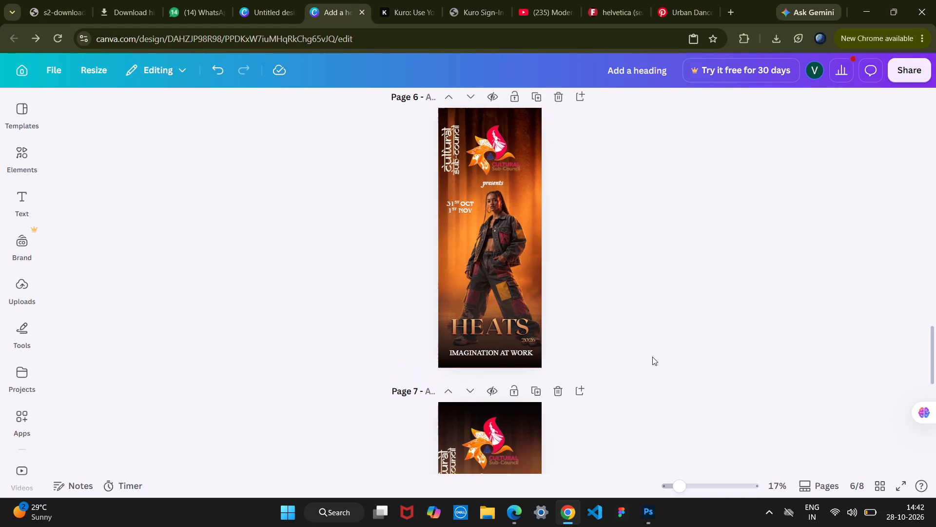
pyautogui.scroll(1, 652, 357)
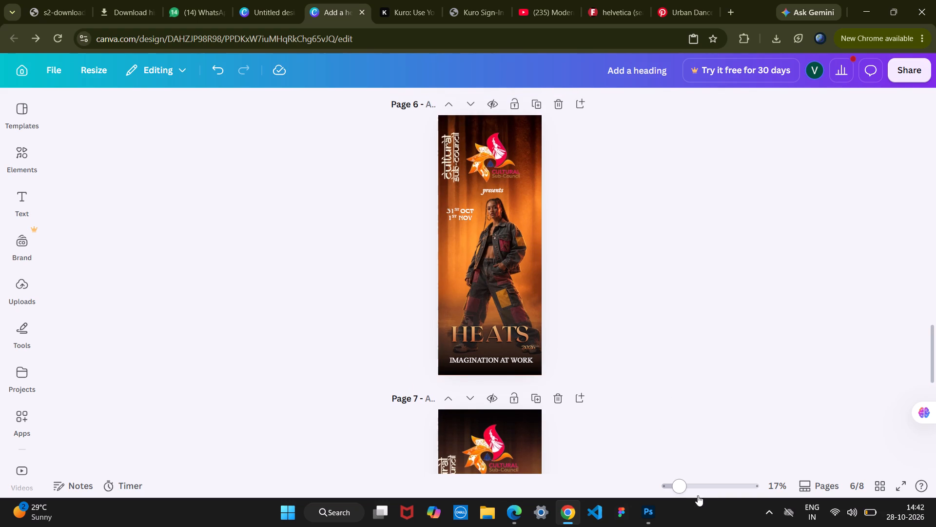
pyautogui.click(697, 489)
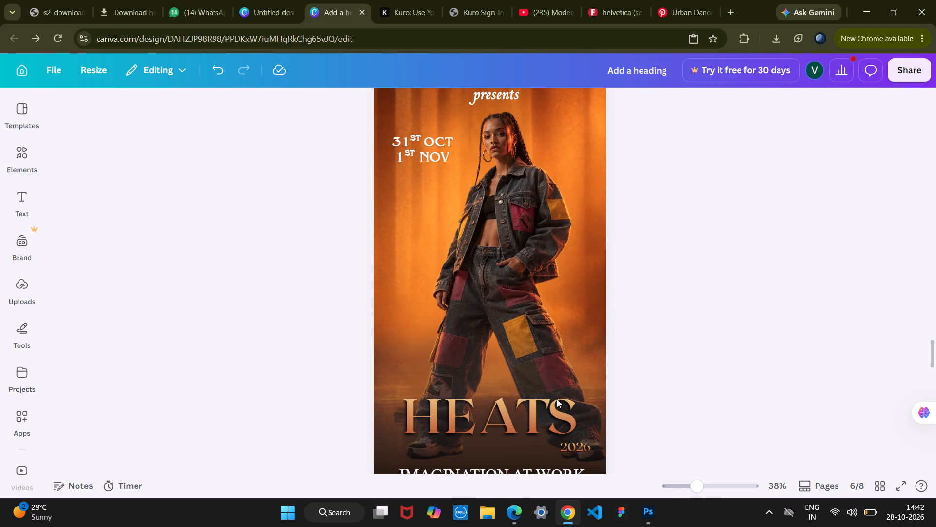
pyautogui.click(553, 401)
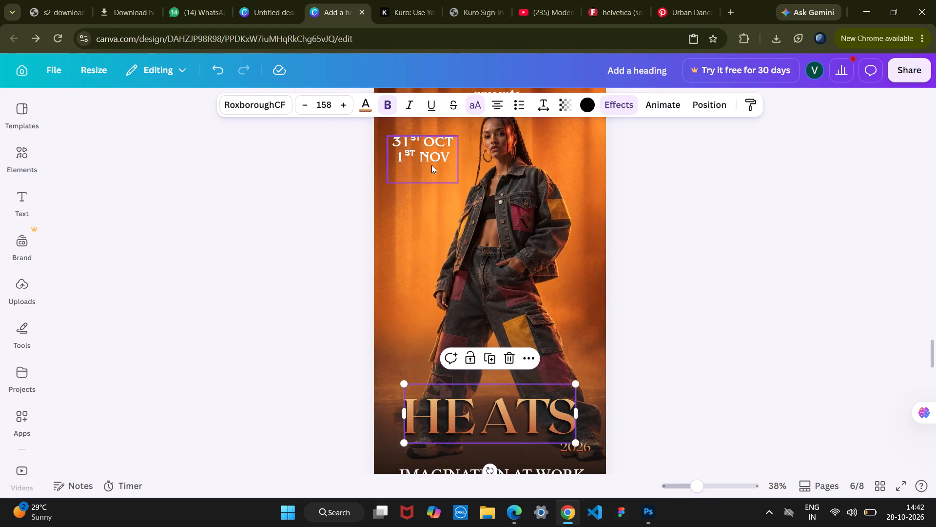
pyautogui.click(303, 105)
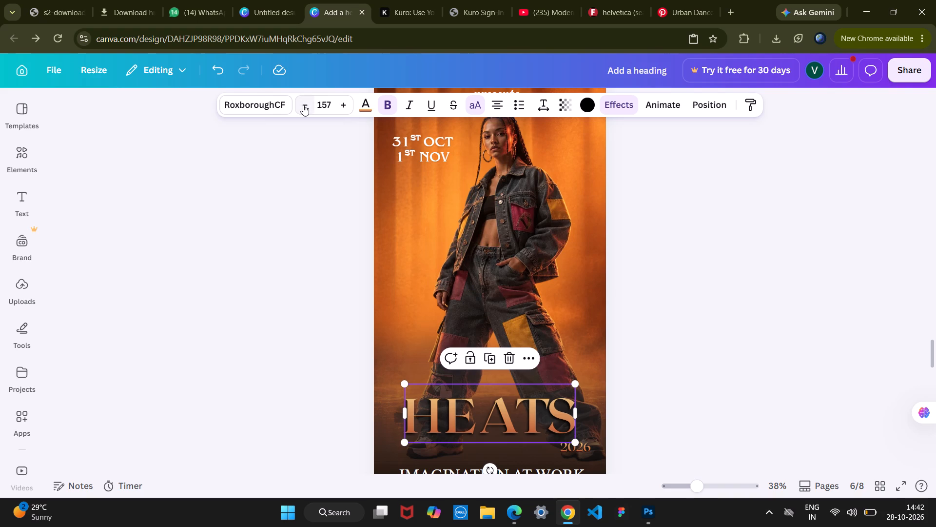
pyautogui.click(303, 105)
pyautogui.tripleClick(303, 105)
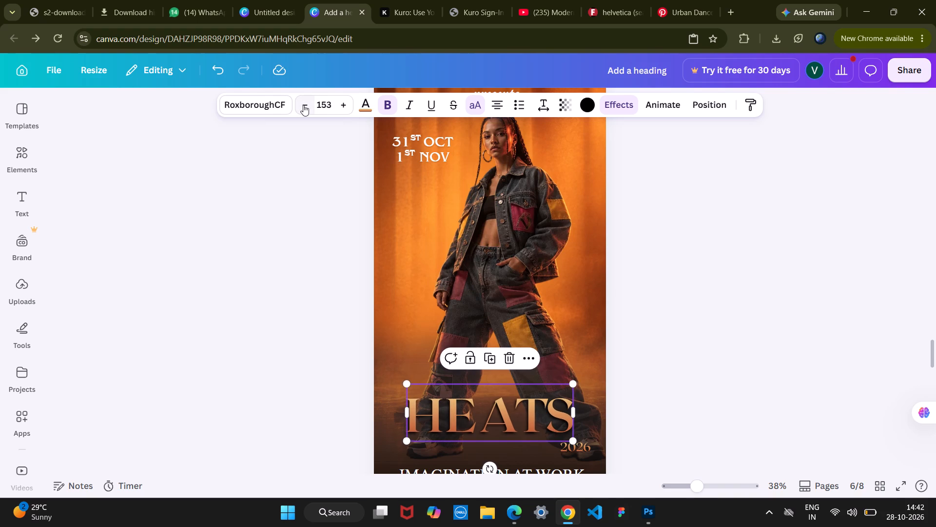
pyautogui.doubleClick(303, 105)
pyautogui.click(303, 105)
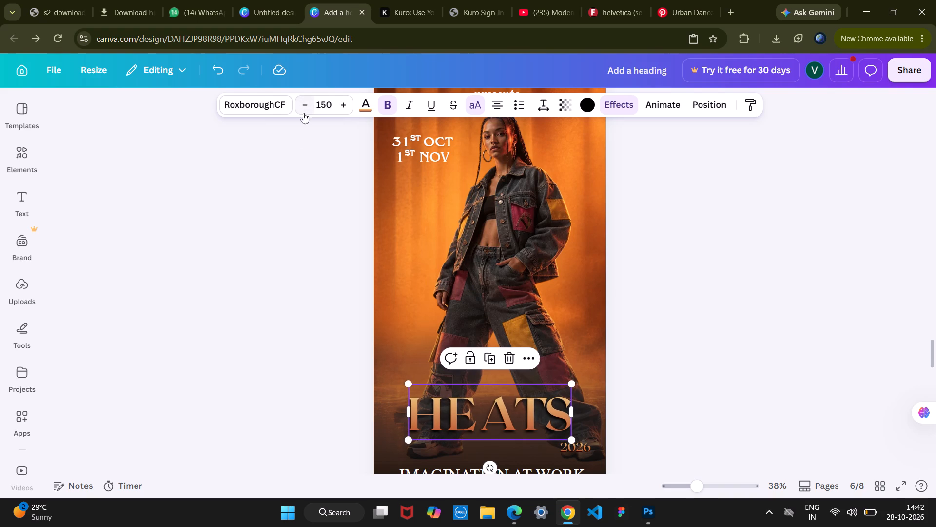
pyautogui.click(310, 201)
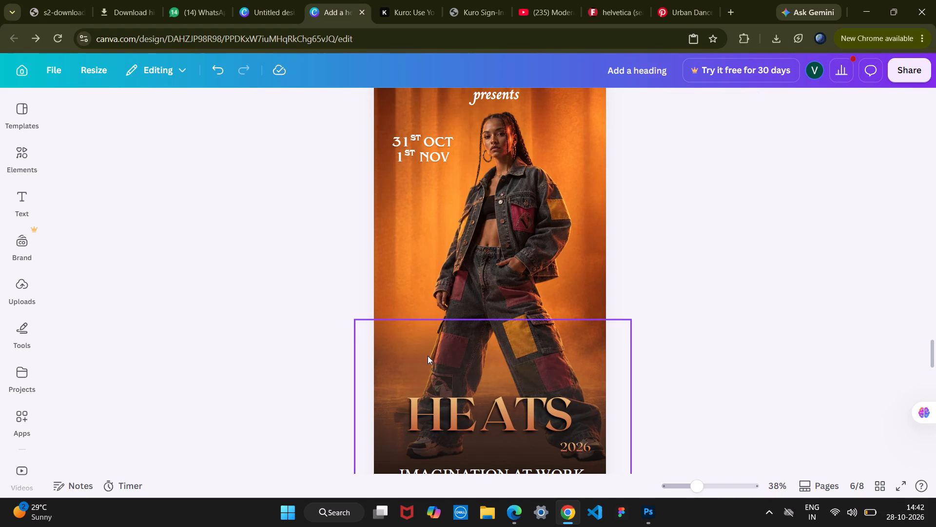
pyautogui.click(500, 405)
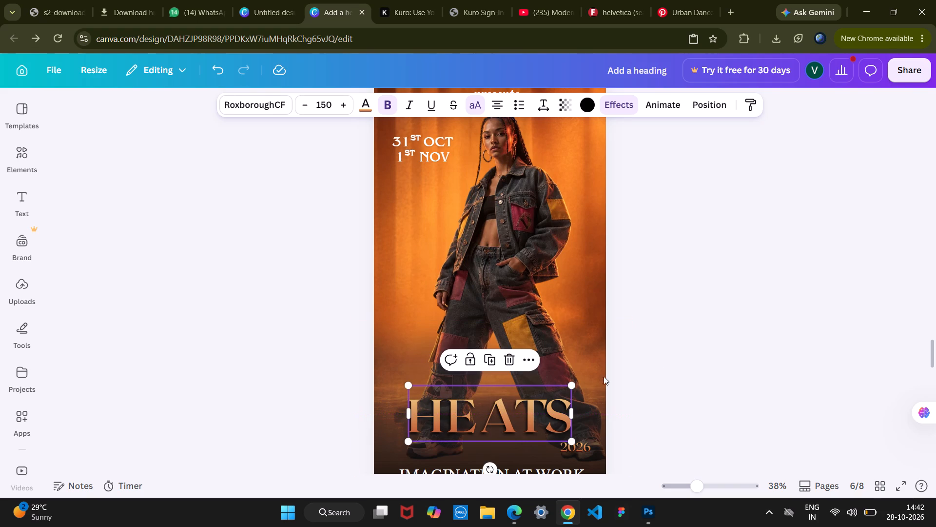
pyautogui.click(666, 355)
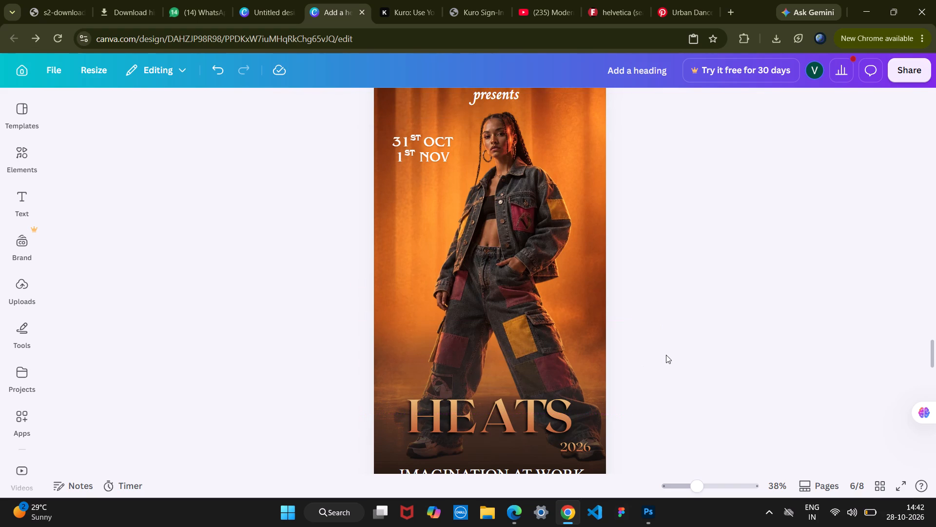
# Review the whole page 6 poster and compare its title area with the lower part of the page 5 poster.
pyautogui.click(686, 488)
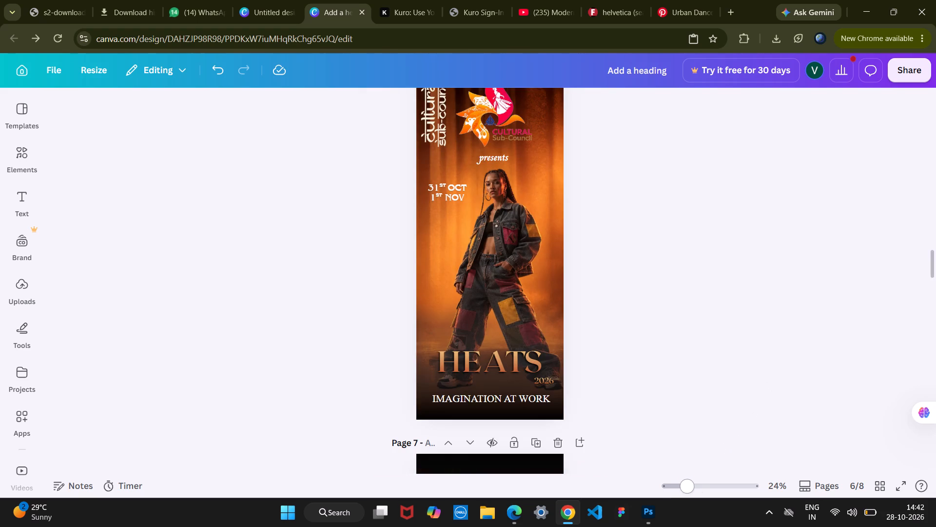
pyautogui.scroll(1, 698, 354)
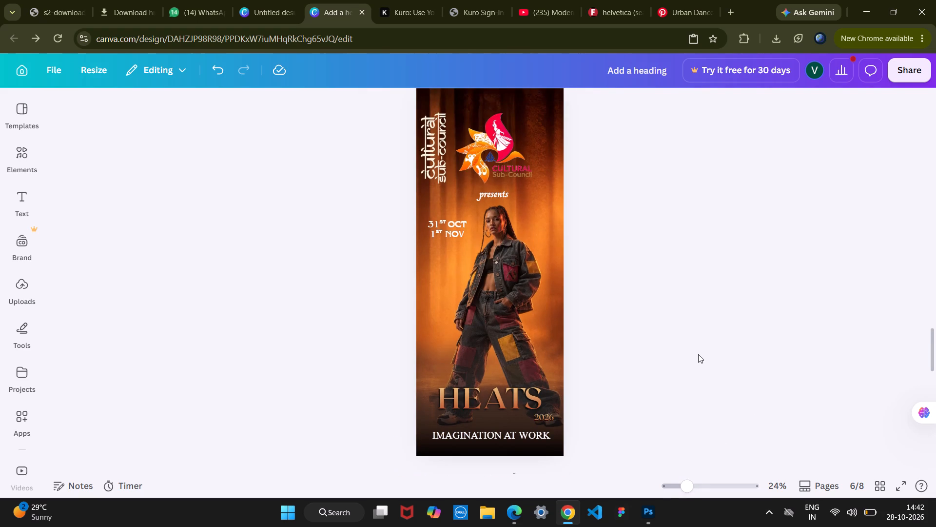
pyautogui.scroll(1, 692, 361)
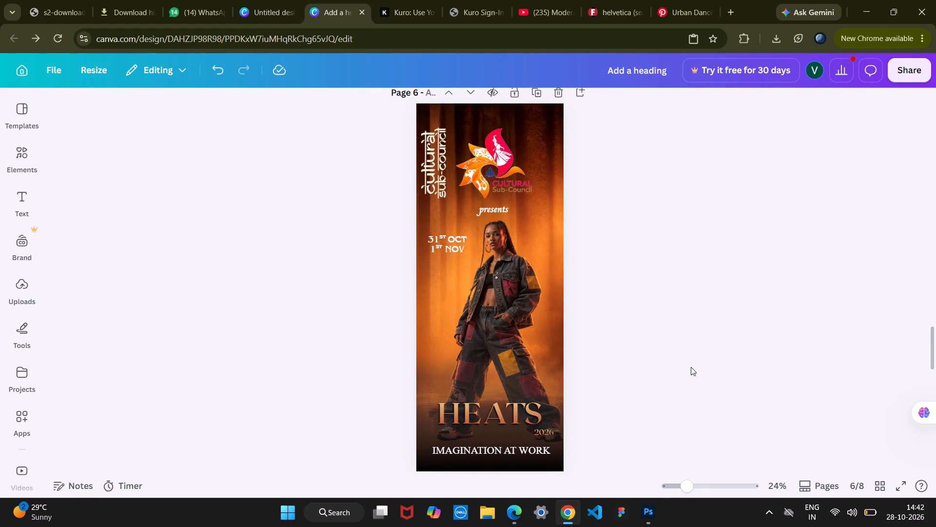
pyautogui.scroll(4, 691, 367)
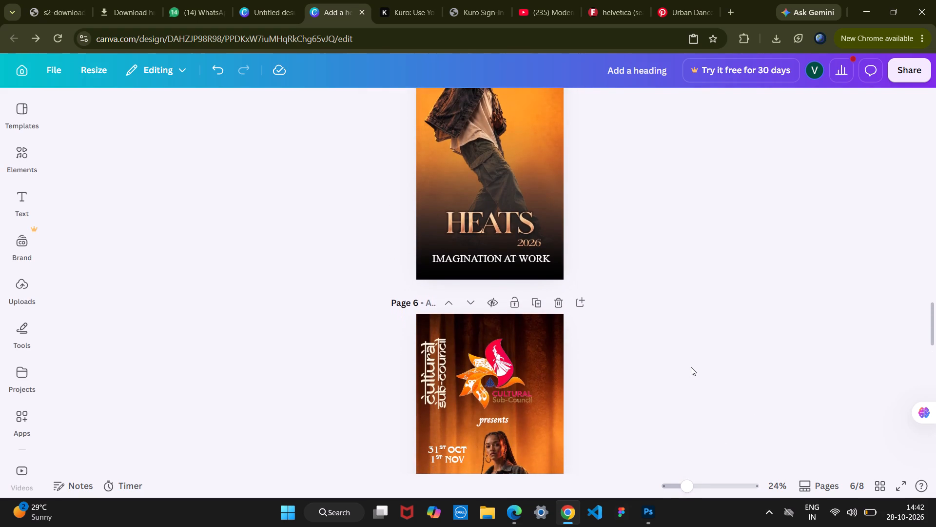
pyautogui.scroll(-1, 691, 367)
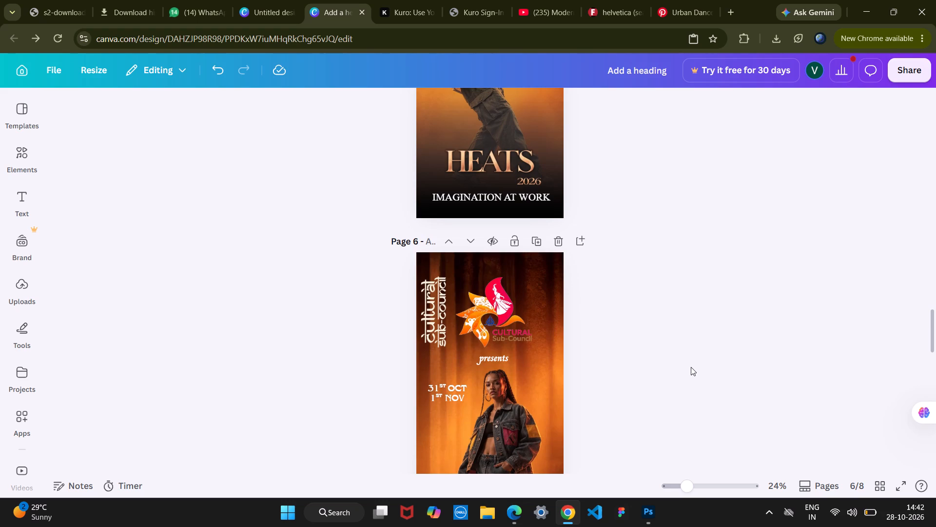
pyautogui.scroll(-2, 691, 367)
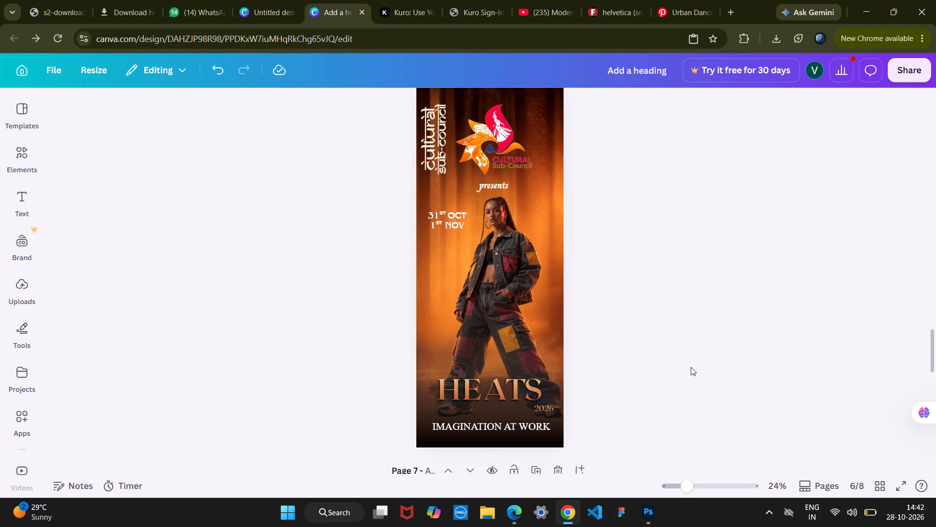
pyautogui.scroll(-1, 691, 367)
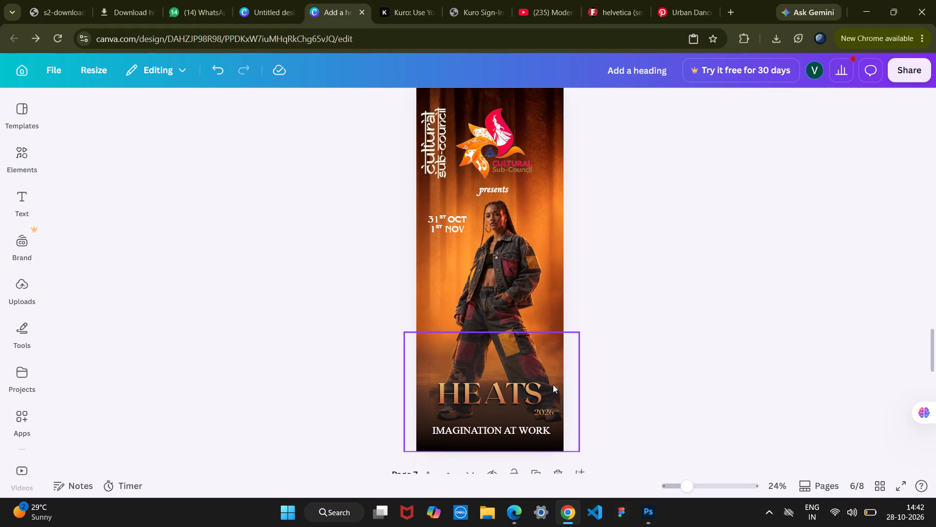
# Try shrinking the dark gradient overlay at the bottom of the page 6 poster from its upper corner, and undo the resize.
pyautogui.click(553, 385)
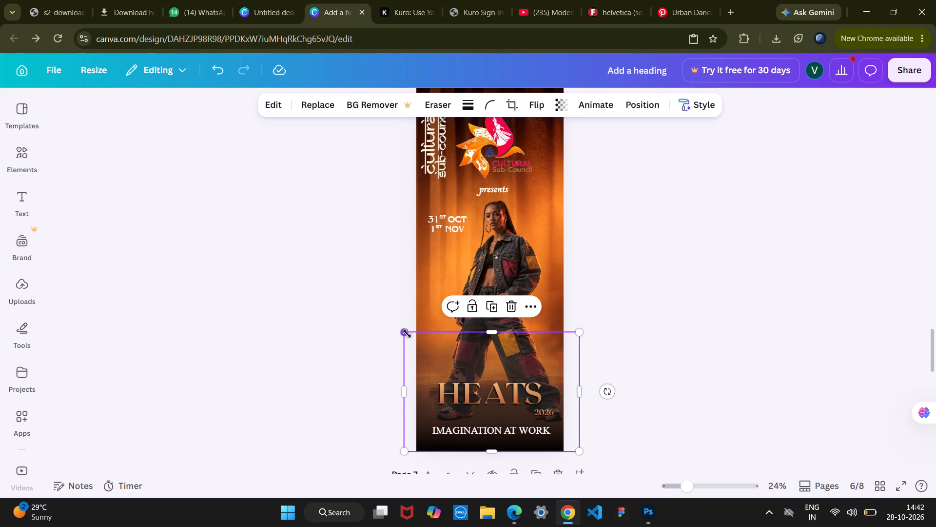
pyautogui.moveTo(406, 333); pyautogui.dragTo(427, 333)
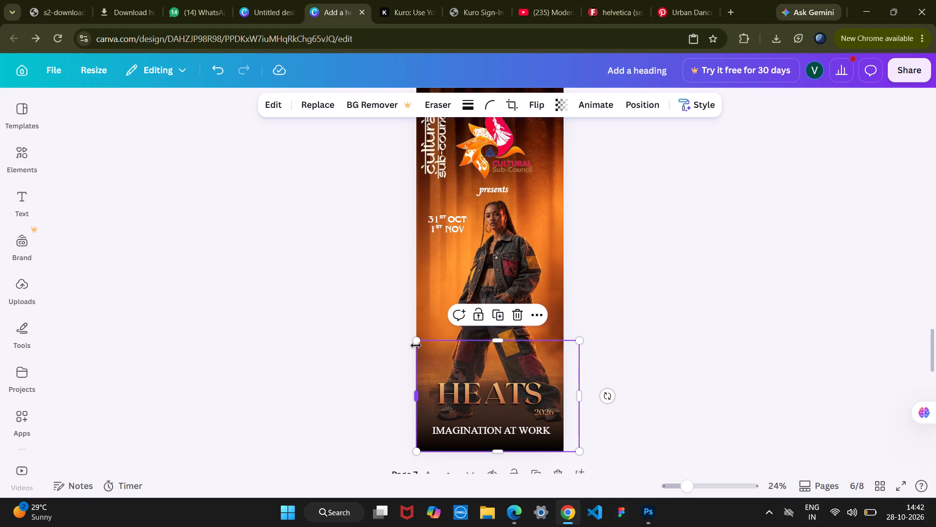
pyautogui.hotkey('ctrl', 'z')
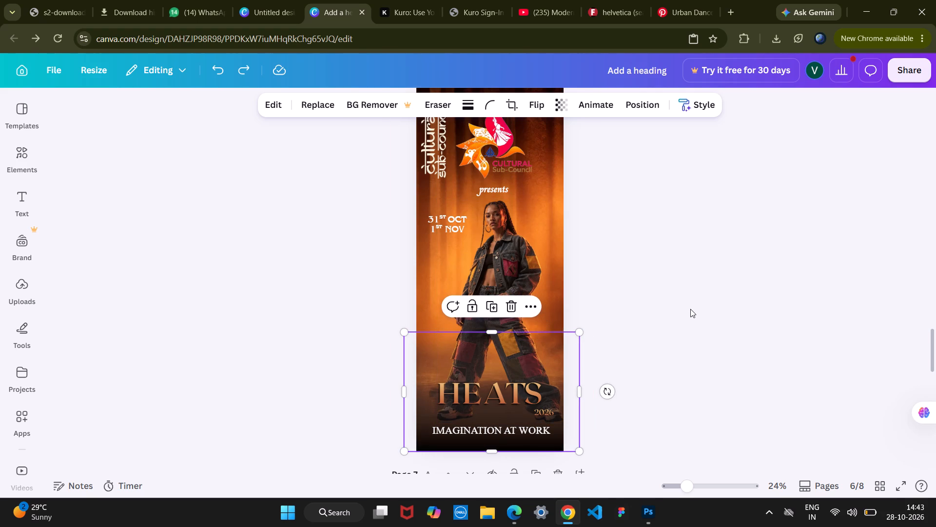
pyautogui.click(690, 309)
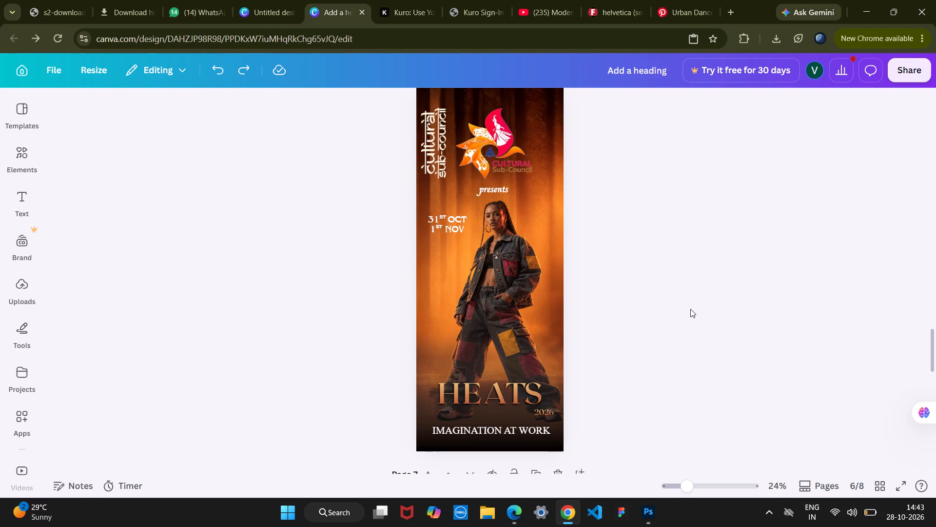
# Copy the dark gradient overlay from the bottom of the page 5 poster and paste it onto the page 6 poster.
pyautogui.scroll(1, 690, 309)
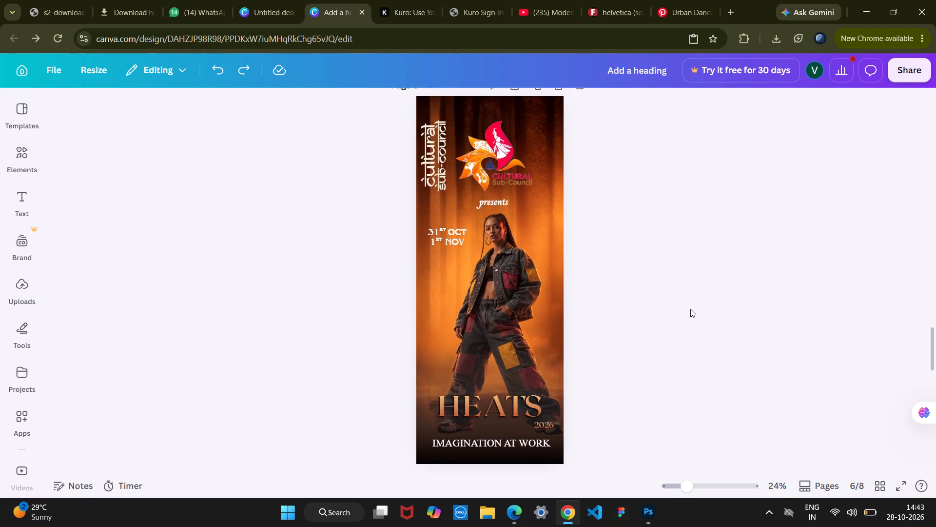
pyautogui.scroll(2, 690, 309)
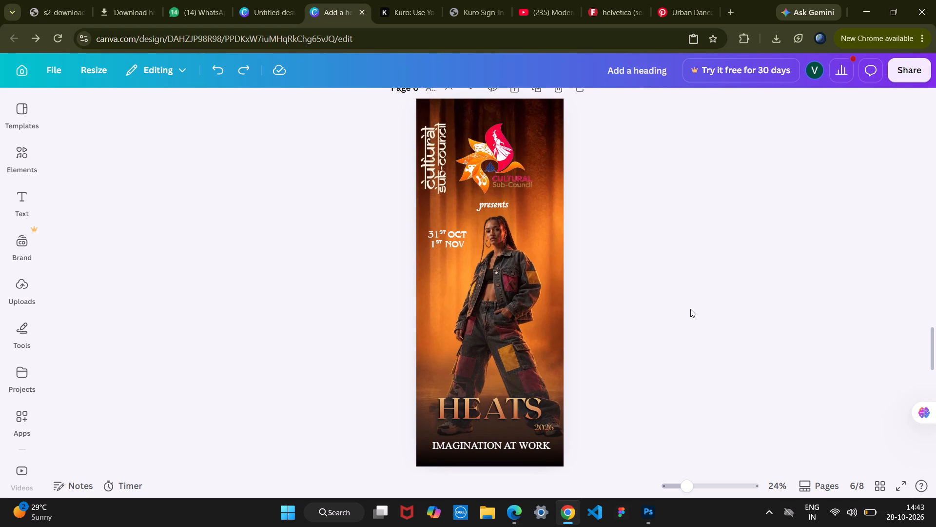
pyautogui.scroll(1, 690, 309)
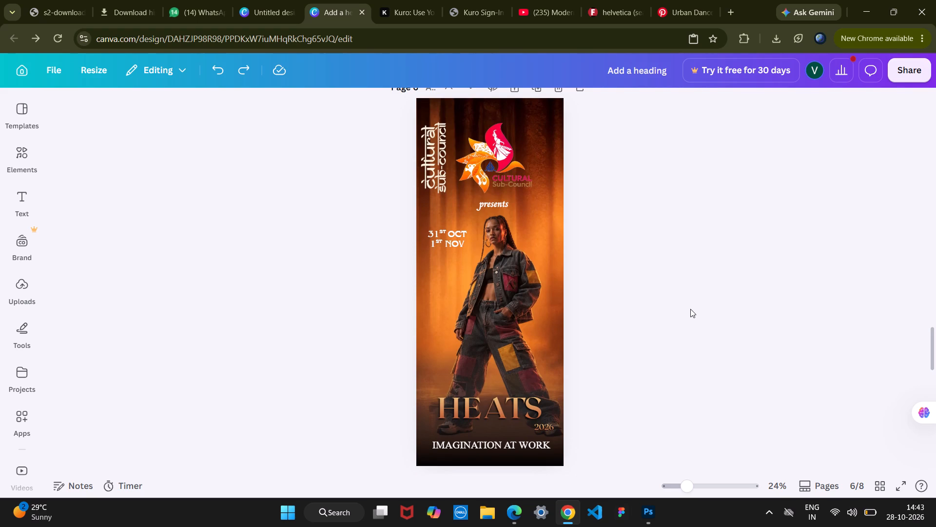
pyautogui.scroll(4, 690, 309)
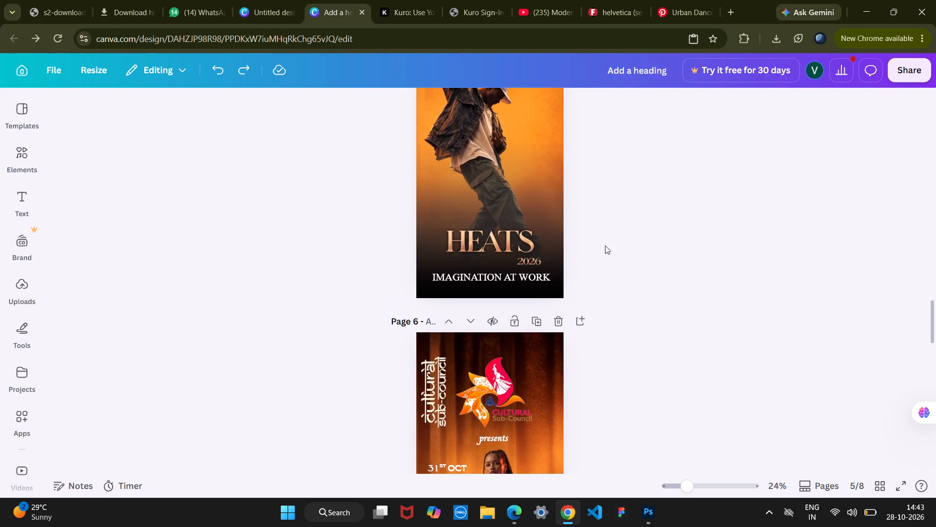
pyautogui.click(552, 220)
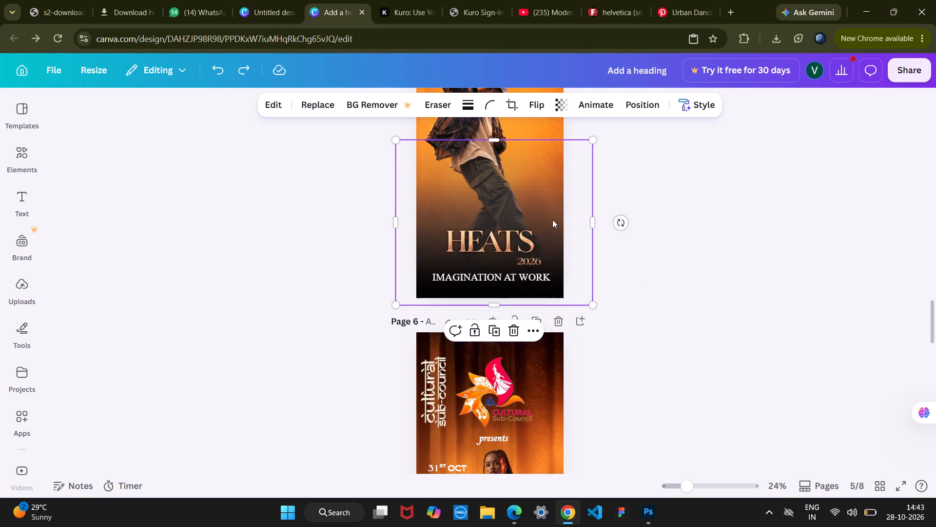
pyautogui.hotkey('ctrl', 'c')
pyautogui.click(689, 365)
pyautogui.scroll(-4, 689, 365)
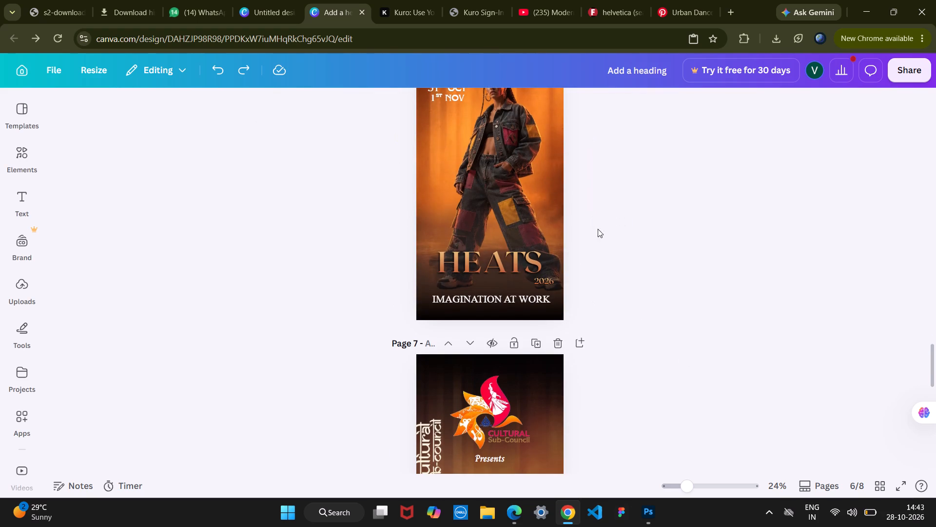
pyautogui.click(559, 175)
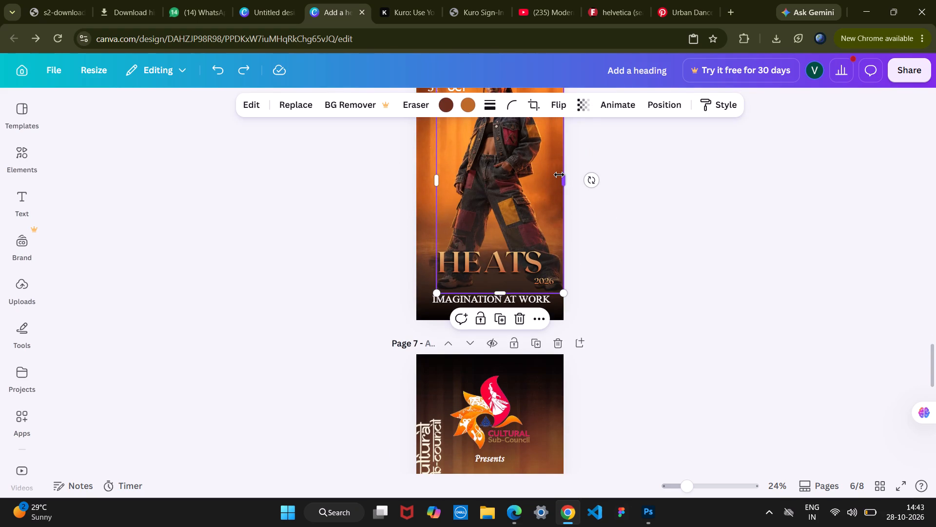
pyautogui.hotkey('ctrl', 'v')
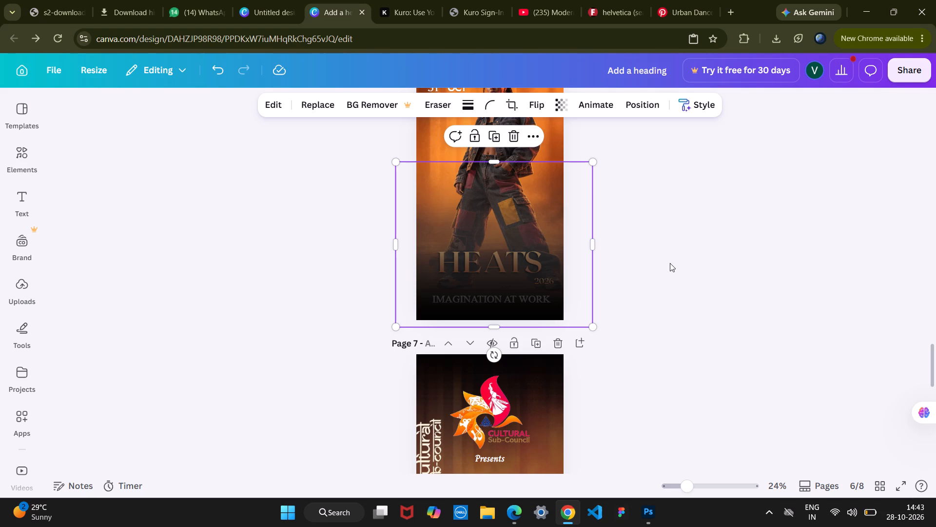
# Send the pasted dark gradient overlay on the page 6 poster three layers backward, behind the HEATS, 2026 and IMAGINATION AT WORK texts.
pyautogui.click(725, 287)
pyautogui.click(523, 237)
pyautogui.hotkey('ctrl', '[')
pyautogui.hotkey('ctrl', '[')
pyautogui.hotkey('ctrl', '[')
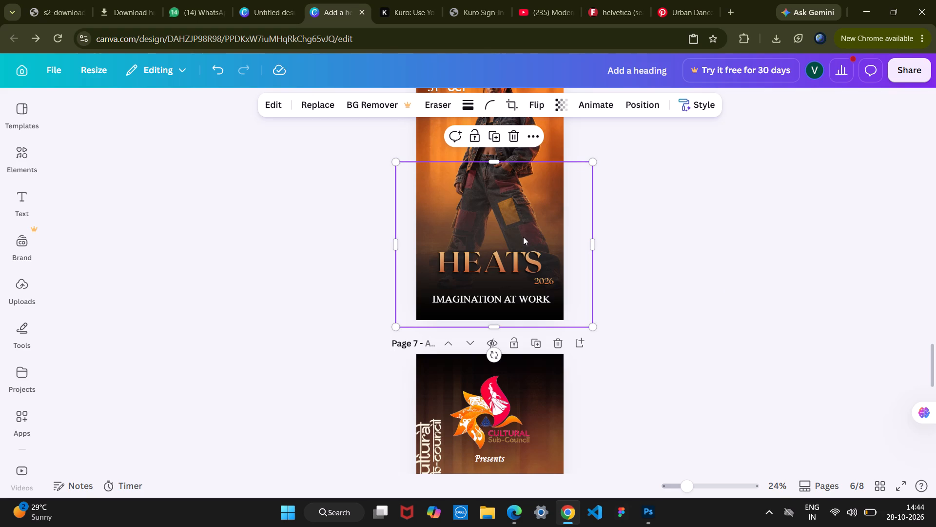
pyautogui.click(715, 269)
pyautogui.scroll(1, 715, 269)
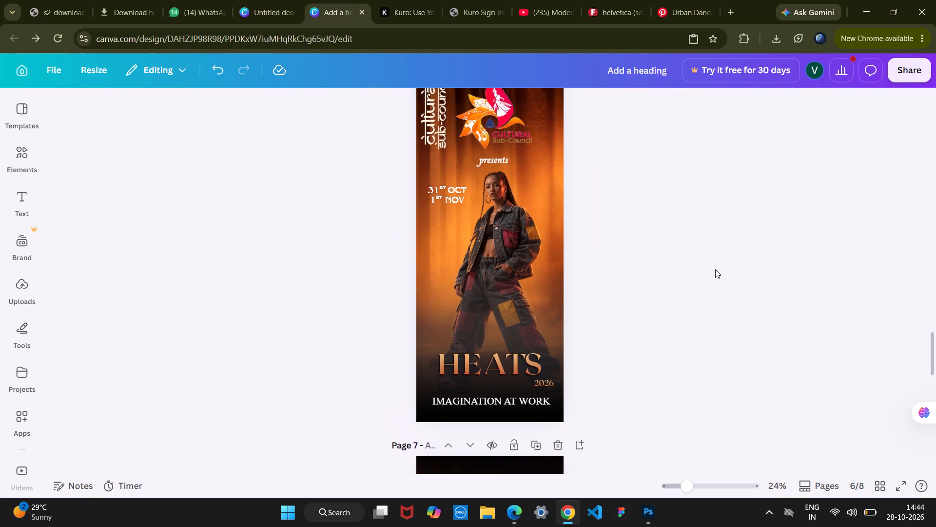
pyautogui.scroll(2, 715, 269)
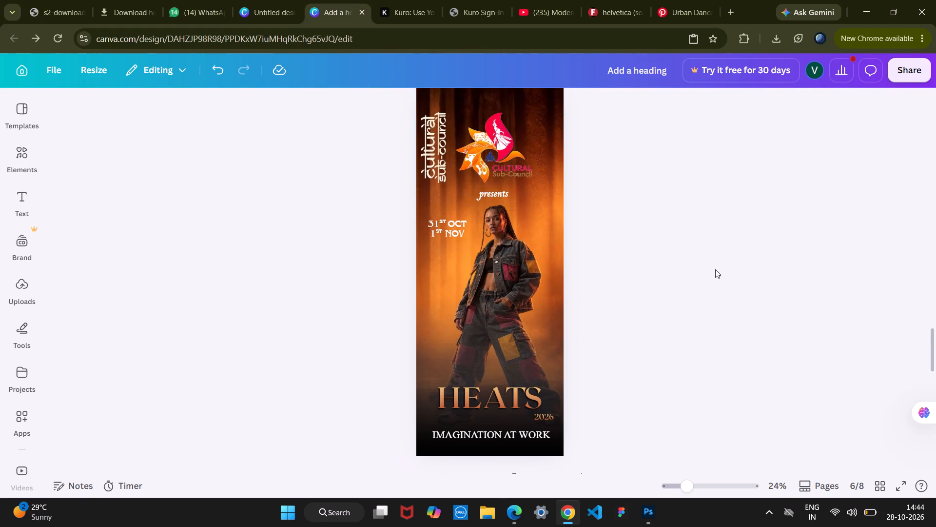
pyautogui.scroll(1, 715, 269)
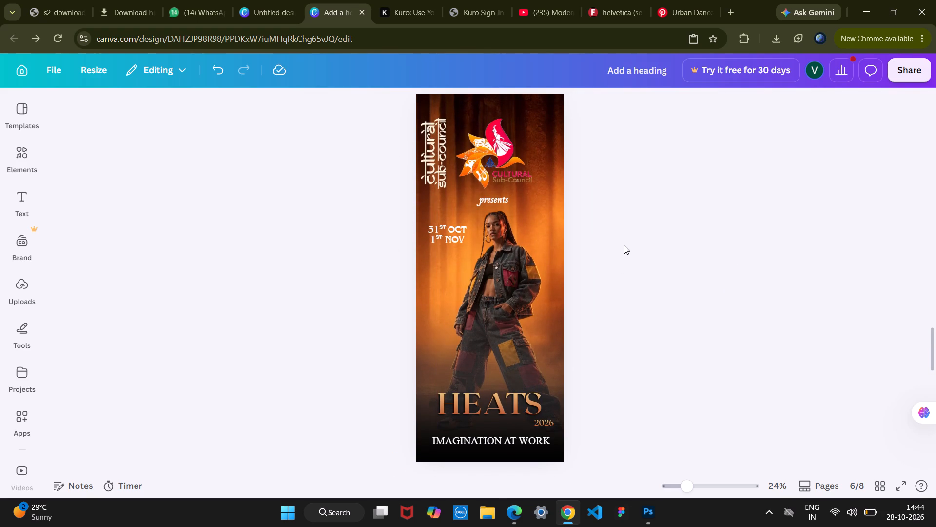
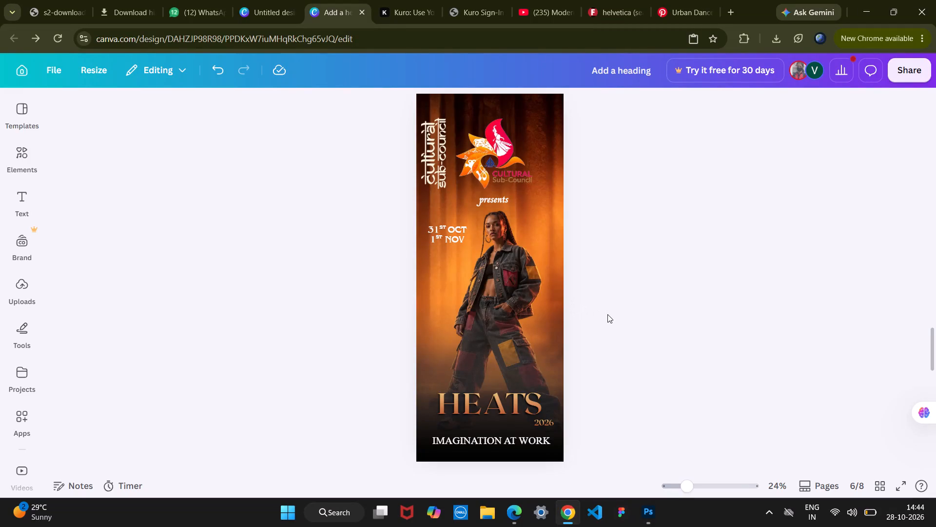
# Nudge the IMAGINATION AT WORK tagline slightly down toward the bottom edge of the page 6 poster.
pyautogui.click(491, 443)
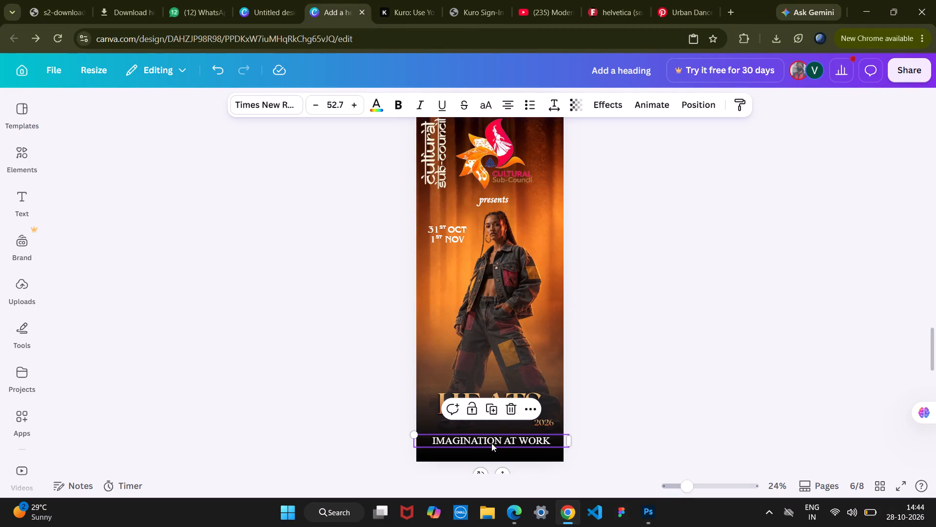
pyautogui.press('Down')
pyautogui.press('Down')
pyautogui.press('Down')
pyautogui.press('Down')
pyautogui.press('Down')
pyautogui.press('Down')
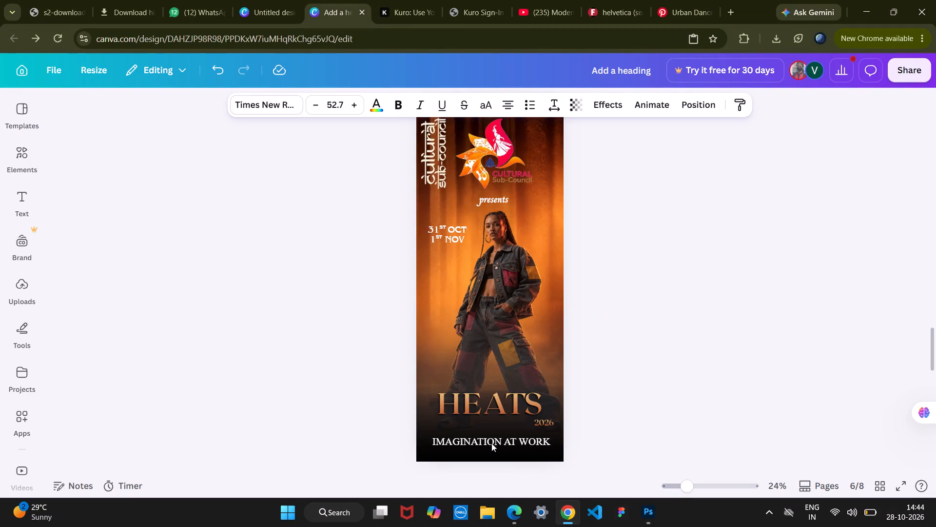
pyautogui.press('Down')
pyautogui.press('Down')
pyautogui.press('Down')
pyautogui.press('Down')
pyautogui.press('Down')
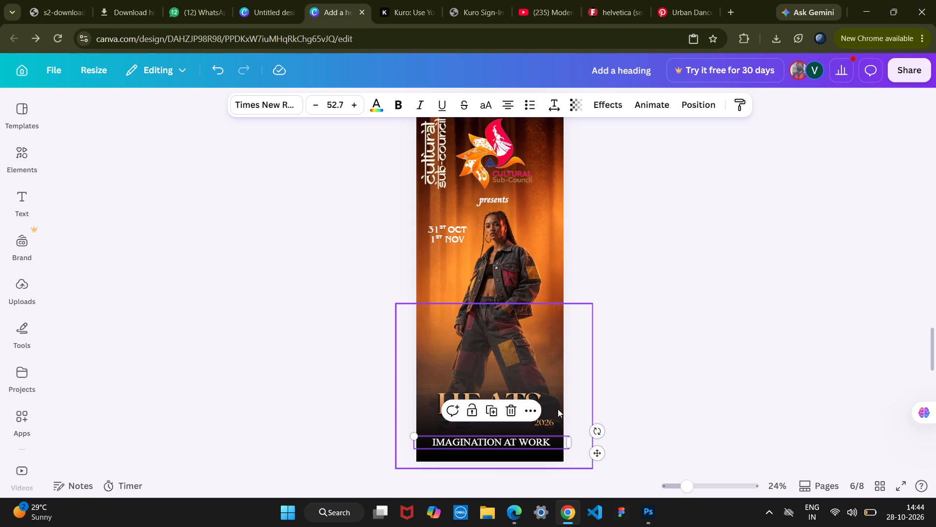
# Nudge the 2026 text on the page 6 poster slightly down, toward the IMAGINATION AT WORK tagline.
pyautogui.click(549, 419)
pyautogui.press('Down')
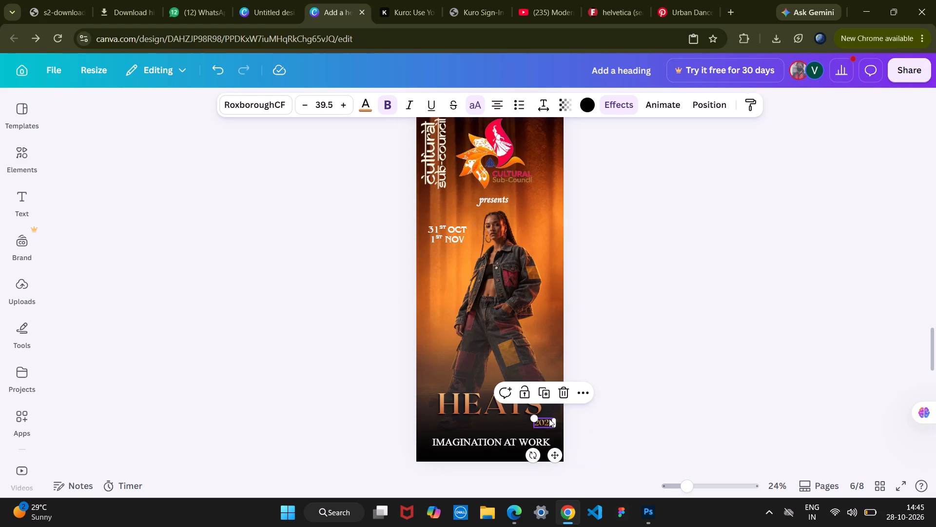
pyautogui.press('Down')
pyautogui.press('Down')
pyautogui.press('Down')
pyautogui.press('Down')
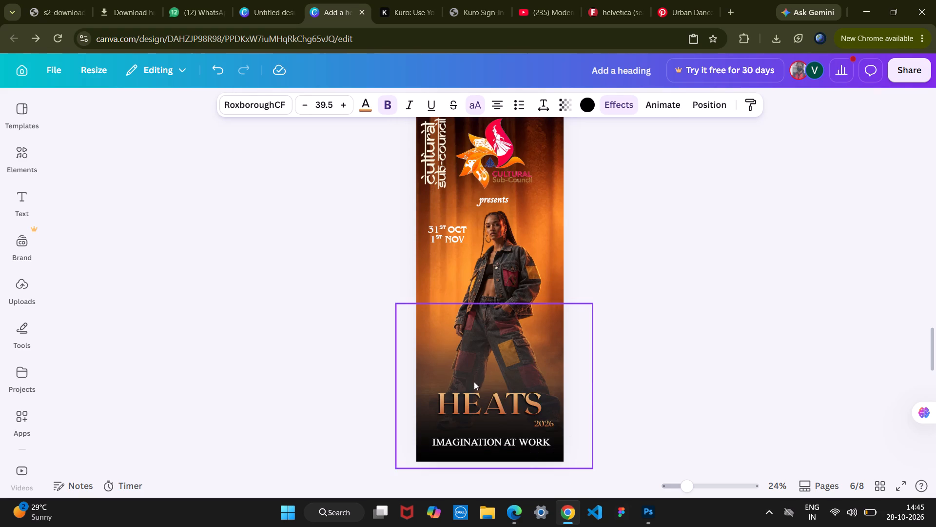
# Nudge the HEATS title on the page 6 poster slightly down, closer to the 2026 text, and deselect it.
pyautogui.click(471, 402)
pyautogui.press('Down')
pyautogui.press('Down')
pyautogui.press('Down')
pyautogui.press('Down')
pyautogui.press('Down')
pyautogui.press('Down')
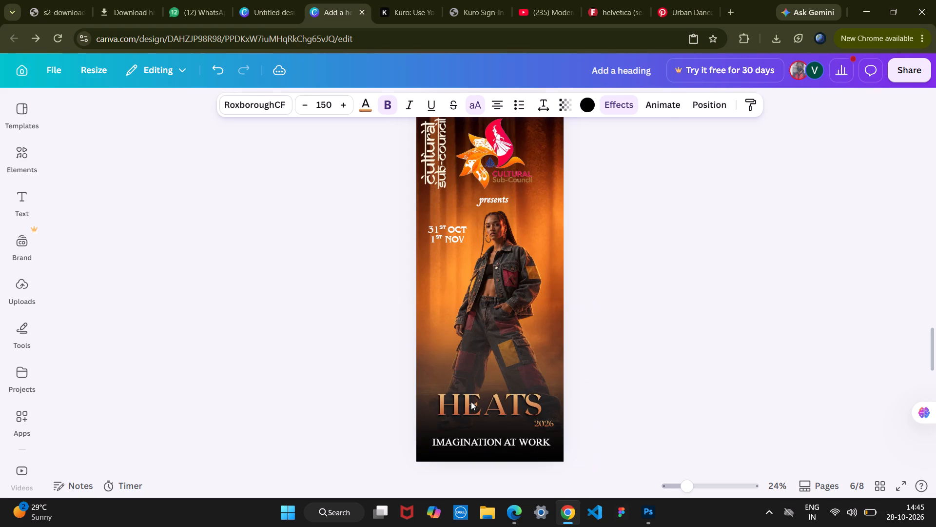
pyautogui.press('Down')
pyautogui.press('Down')
pyautogui.press('Down')
pyautogui.press('Down')
pyautogui.press('Down')
pyautogui.press('Down')
pyautogui.press('Down')
pyautogui.press('Down')
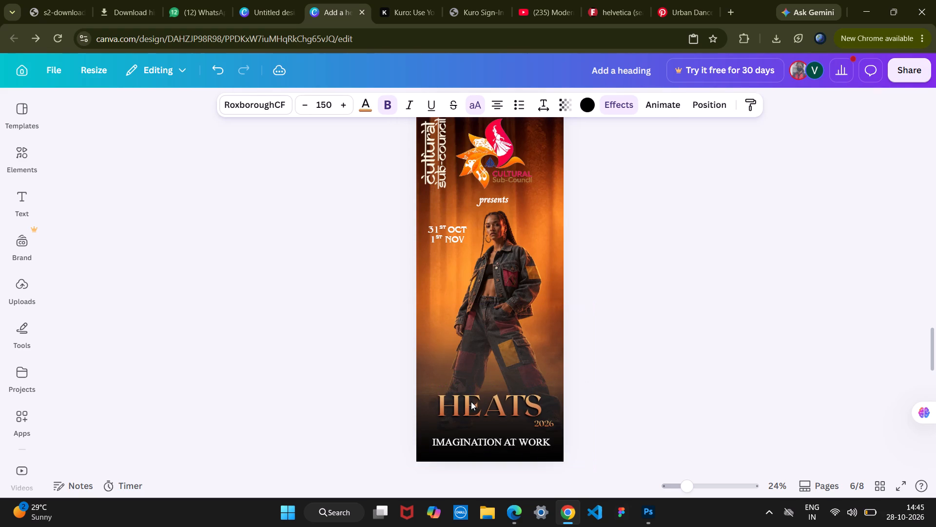
pyautogui.press('Down')
pyautogui.click(642, 378)
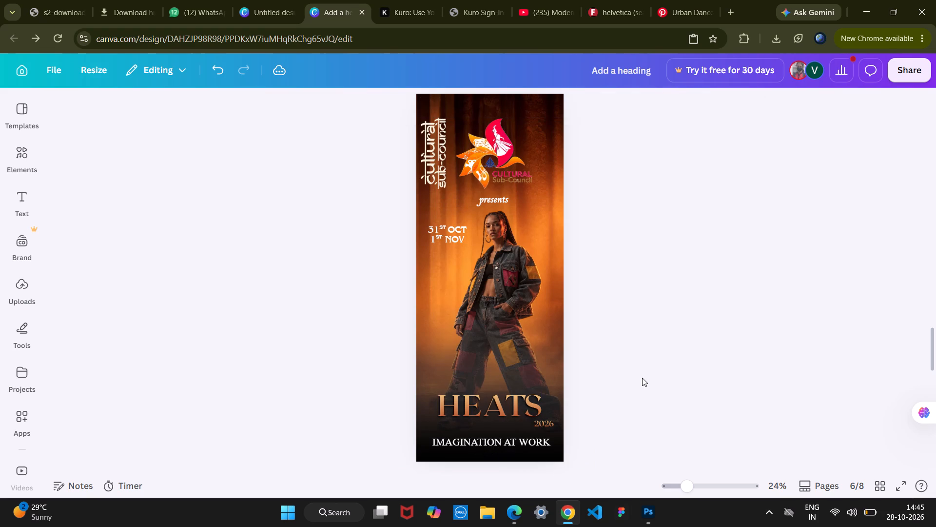
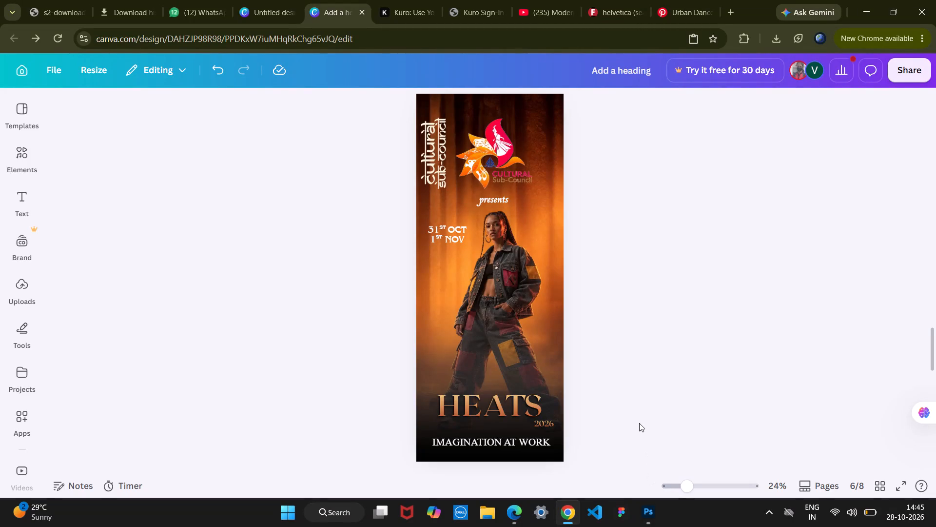
# Nudge the larger dark gradient overlay on the page 6 poster slightly left and deselect it.
pyautogui.click(528, 370)
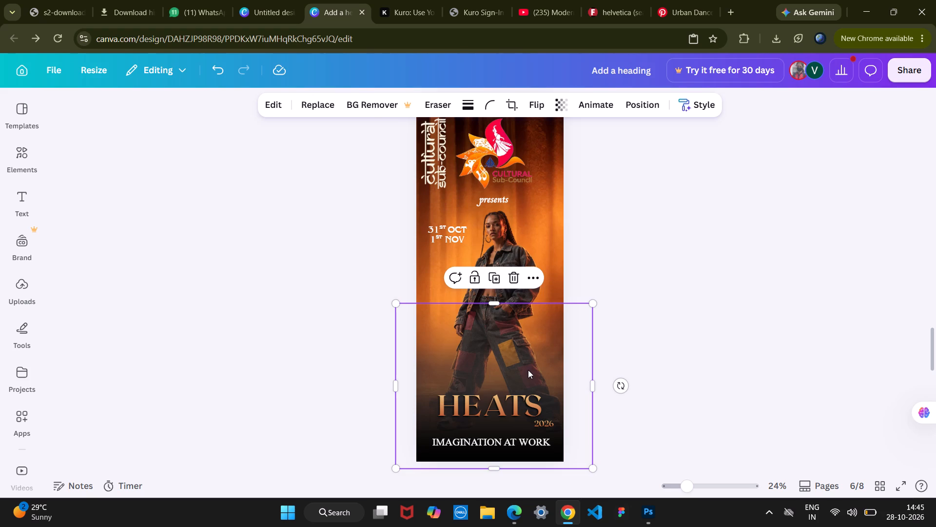
pyautogui.press('Left')
pyautogui.press('Left')
pyautogui.press('Left')
pyautogui.press('Left')
pyautogui.press('Left')
pyautogui.press('Left')
pyautogui.press('Left')
pyautogui.write('[[[[[')
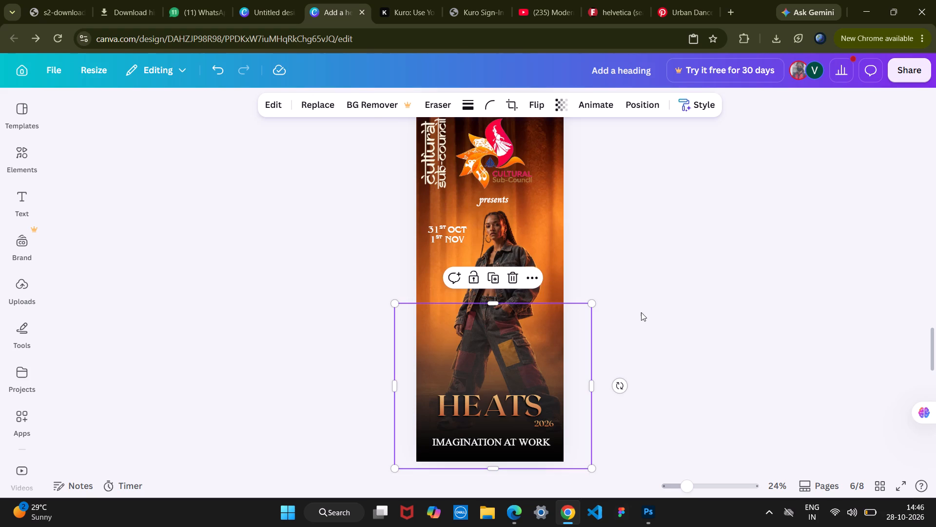
pyautogui.click(641, 312)
pyautogui.click(531, 345)
pyautogui.press('Left')
pyautogui.write('[[[[[[[[[')
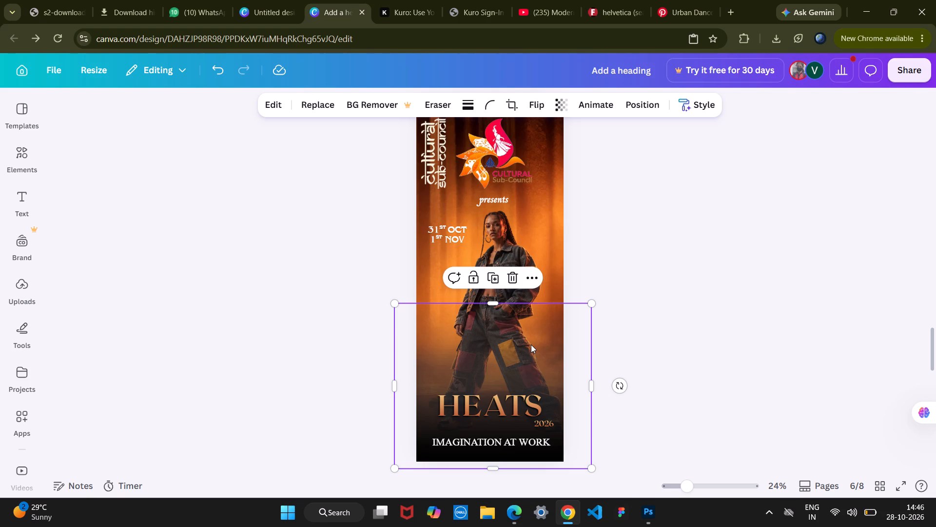
pyautogui.click(619, 299)
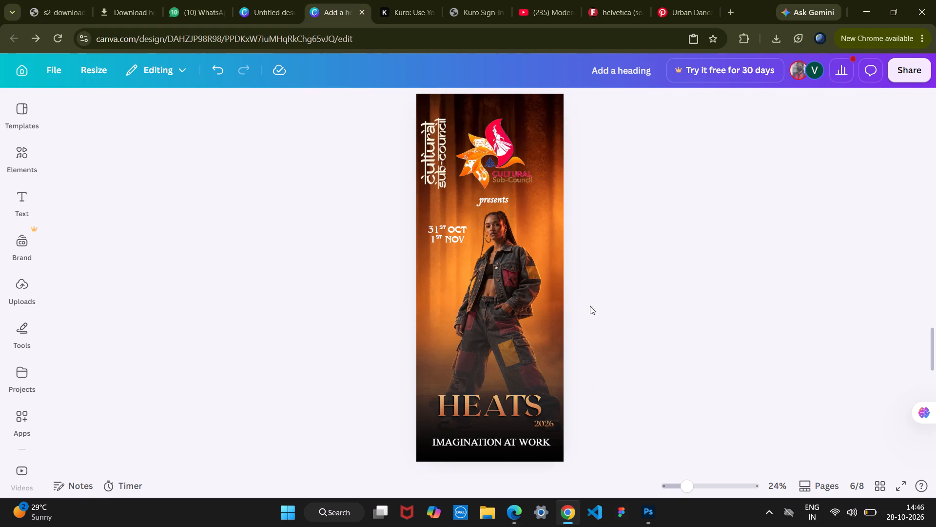
# Send the larger dark gradient overlay on page 6 backward two layers and bring it forward one layer.
pyautogui.click(509, 339)
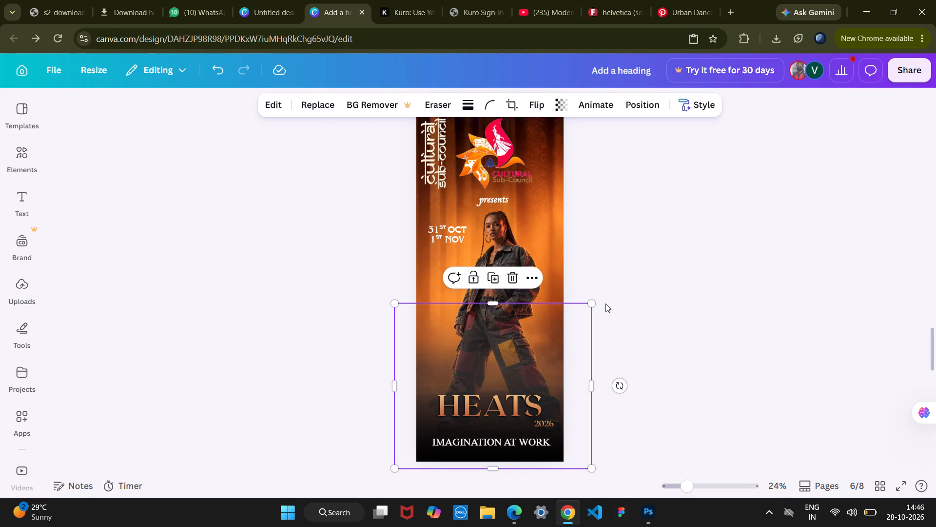
pyautogui.hotkey('ctrl', '[')
pyautogui.hotkey('ctrl', '[')
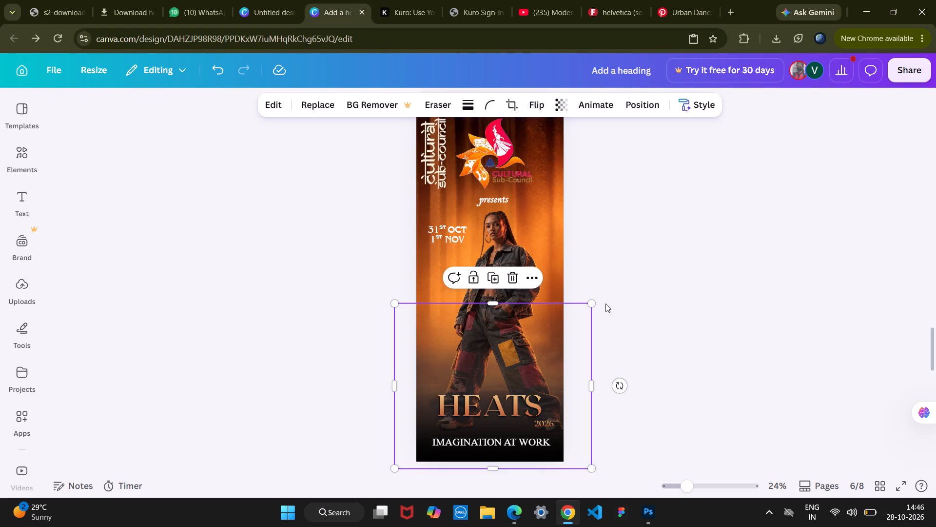
pyautogui.hotkey('ctrl', ']')
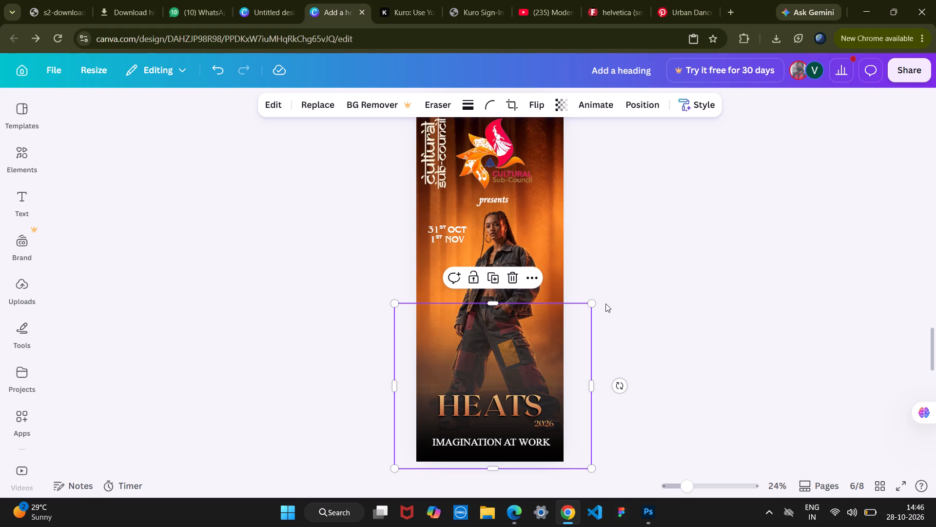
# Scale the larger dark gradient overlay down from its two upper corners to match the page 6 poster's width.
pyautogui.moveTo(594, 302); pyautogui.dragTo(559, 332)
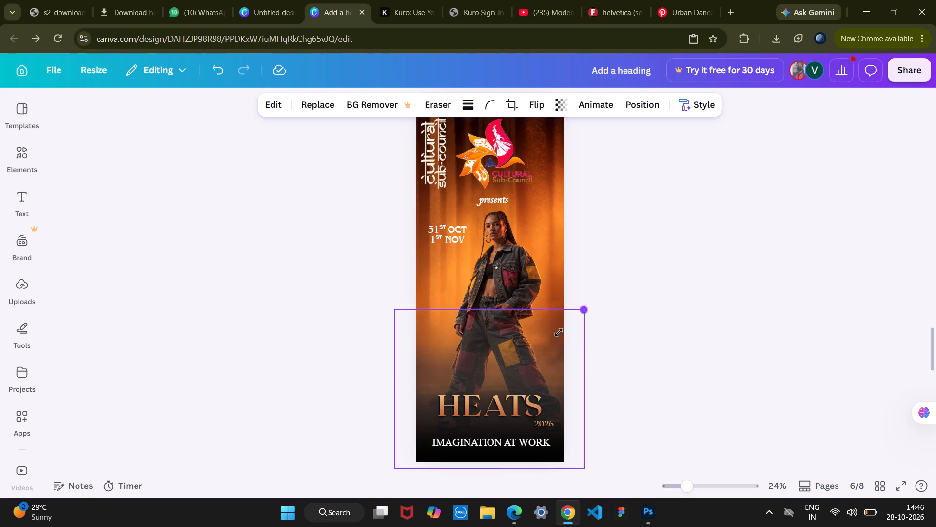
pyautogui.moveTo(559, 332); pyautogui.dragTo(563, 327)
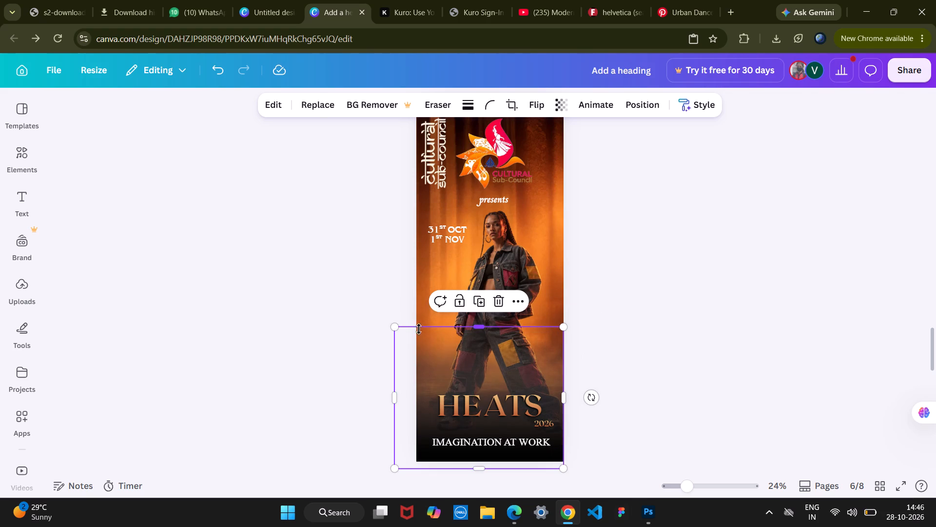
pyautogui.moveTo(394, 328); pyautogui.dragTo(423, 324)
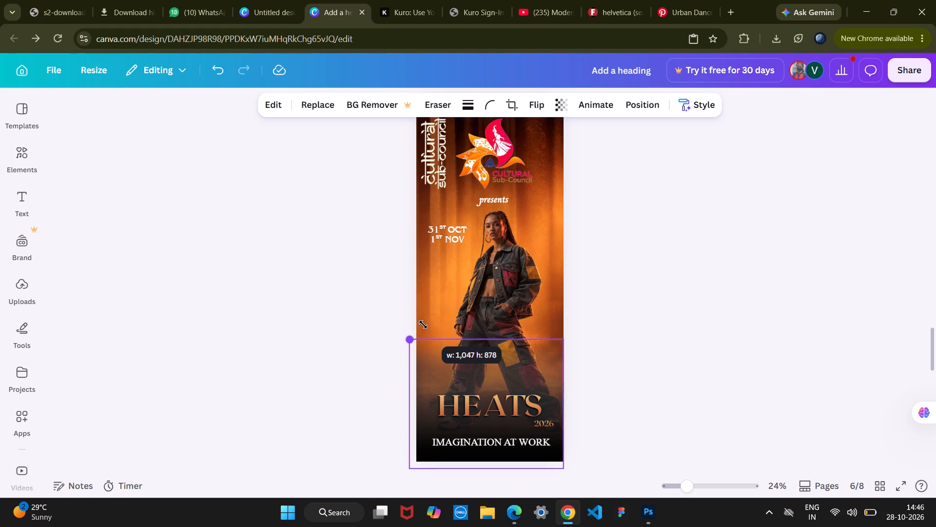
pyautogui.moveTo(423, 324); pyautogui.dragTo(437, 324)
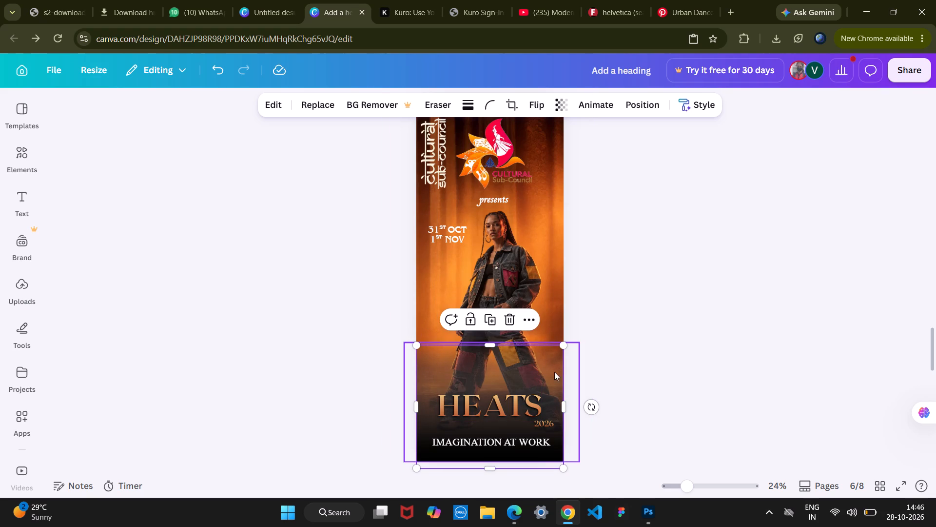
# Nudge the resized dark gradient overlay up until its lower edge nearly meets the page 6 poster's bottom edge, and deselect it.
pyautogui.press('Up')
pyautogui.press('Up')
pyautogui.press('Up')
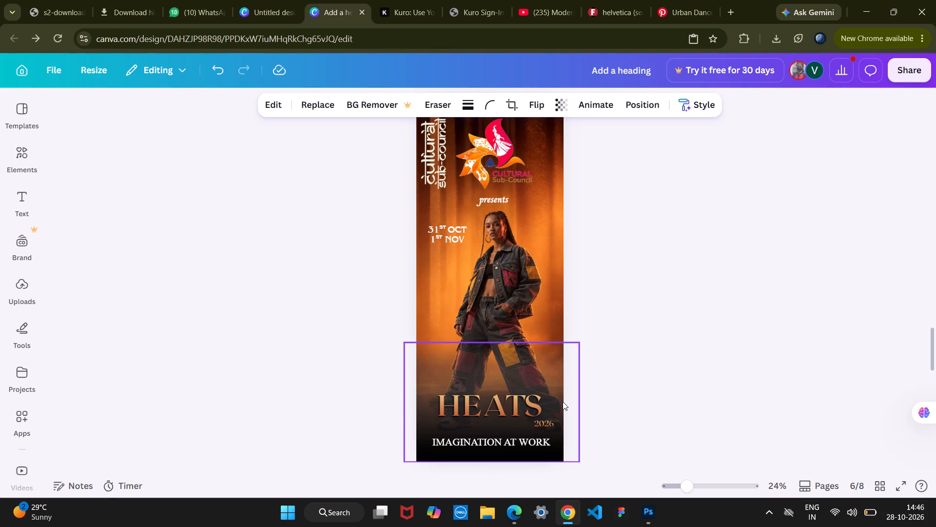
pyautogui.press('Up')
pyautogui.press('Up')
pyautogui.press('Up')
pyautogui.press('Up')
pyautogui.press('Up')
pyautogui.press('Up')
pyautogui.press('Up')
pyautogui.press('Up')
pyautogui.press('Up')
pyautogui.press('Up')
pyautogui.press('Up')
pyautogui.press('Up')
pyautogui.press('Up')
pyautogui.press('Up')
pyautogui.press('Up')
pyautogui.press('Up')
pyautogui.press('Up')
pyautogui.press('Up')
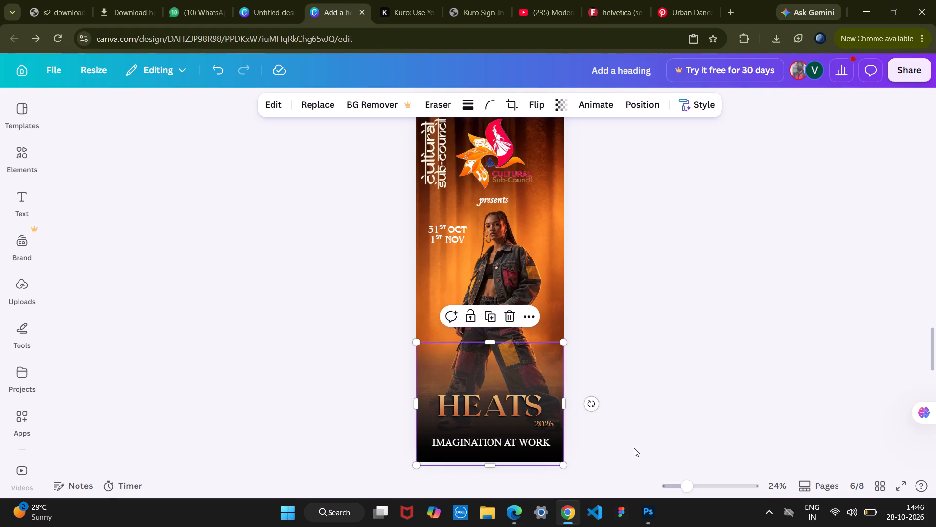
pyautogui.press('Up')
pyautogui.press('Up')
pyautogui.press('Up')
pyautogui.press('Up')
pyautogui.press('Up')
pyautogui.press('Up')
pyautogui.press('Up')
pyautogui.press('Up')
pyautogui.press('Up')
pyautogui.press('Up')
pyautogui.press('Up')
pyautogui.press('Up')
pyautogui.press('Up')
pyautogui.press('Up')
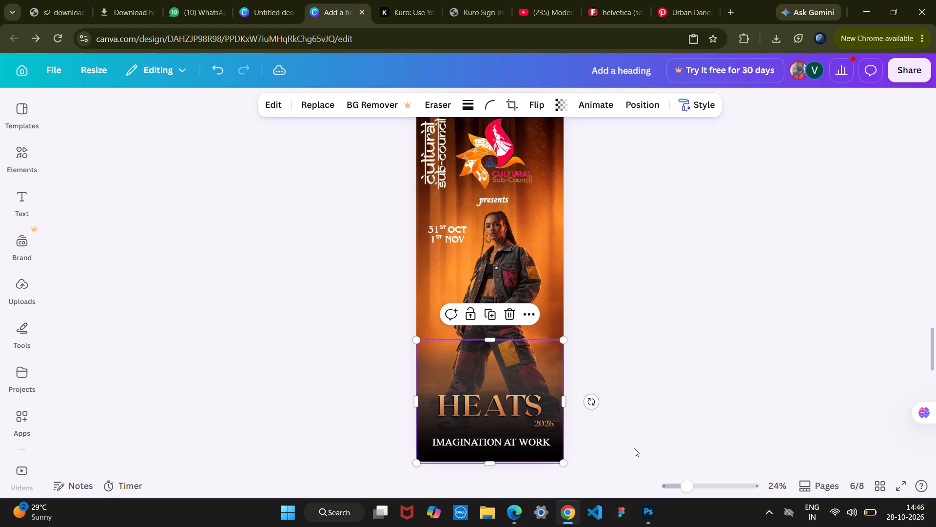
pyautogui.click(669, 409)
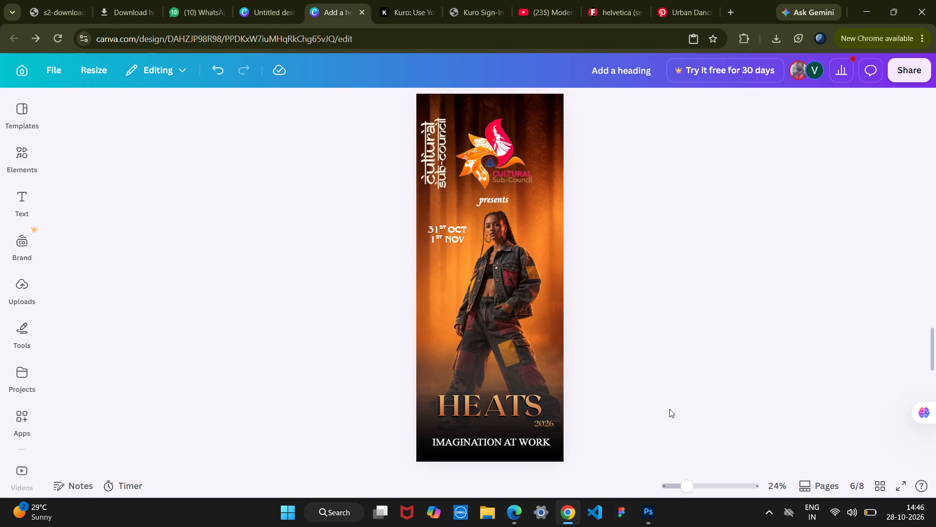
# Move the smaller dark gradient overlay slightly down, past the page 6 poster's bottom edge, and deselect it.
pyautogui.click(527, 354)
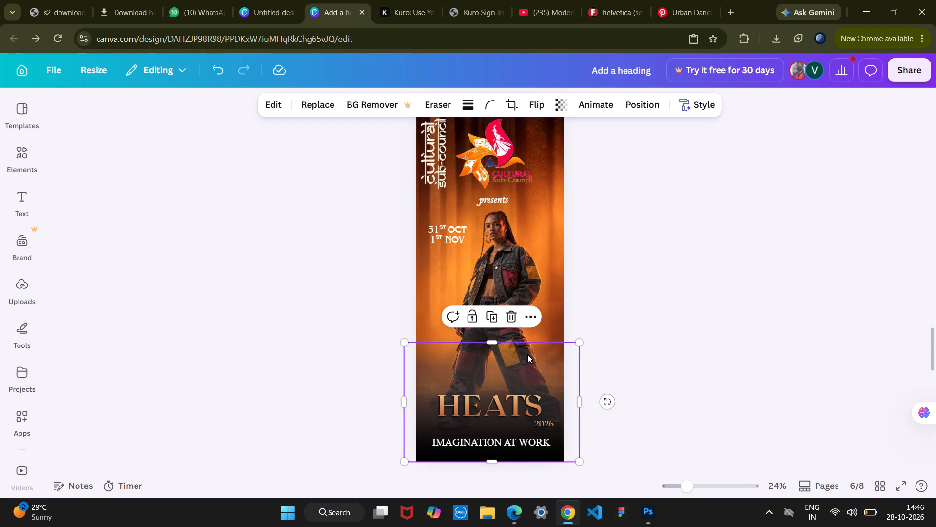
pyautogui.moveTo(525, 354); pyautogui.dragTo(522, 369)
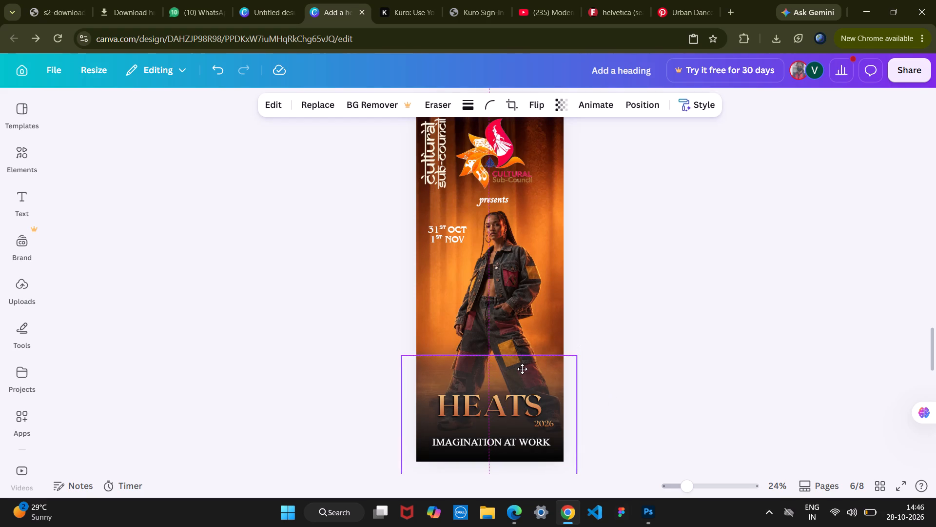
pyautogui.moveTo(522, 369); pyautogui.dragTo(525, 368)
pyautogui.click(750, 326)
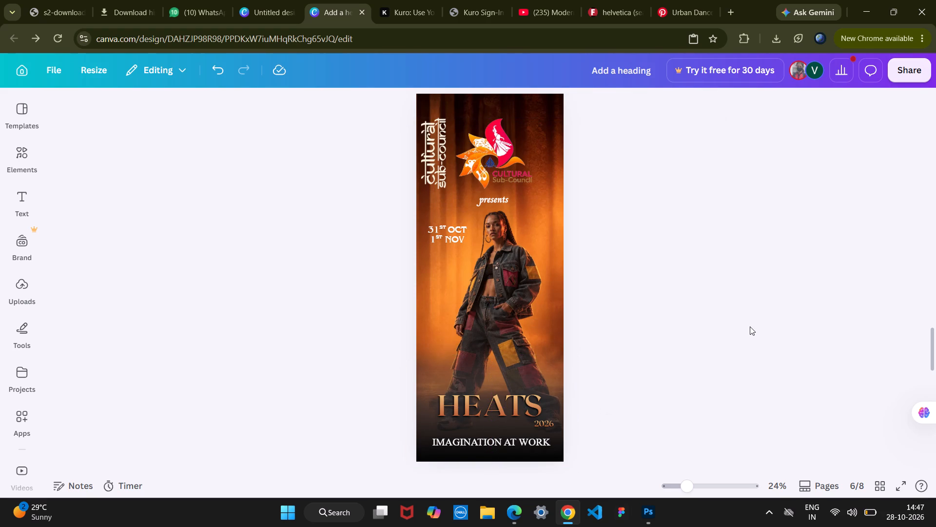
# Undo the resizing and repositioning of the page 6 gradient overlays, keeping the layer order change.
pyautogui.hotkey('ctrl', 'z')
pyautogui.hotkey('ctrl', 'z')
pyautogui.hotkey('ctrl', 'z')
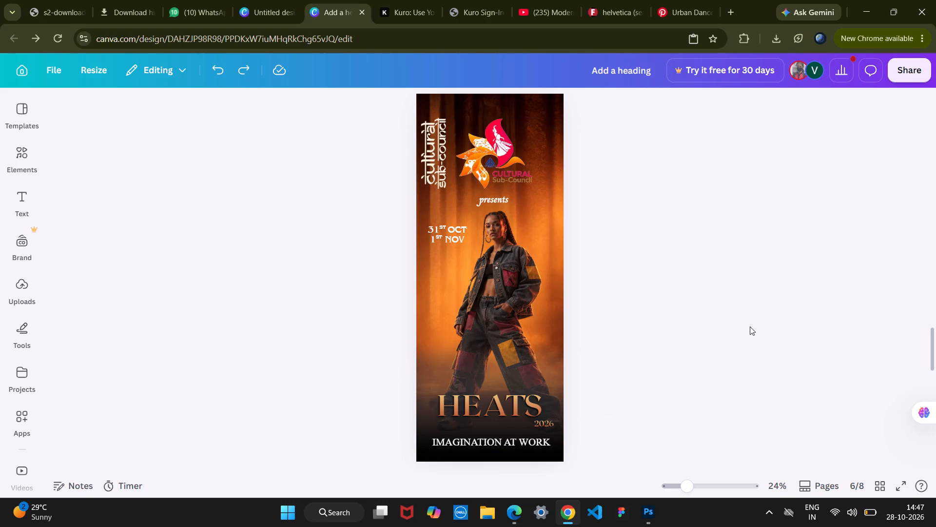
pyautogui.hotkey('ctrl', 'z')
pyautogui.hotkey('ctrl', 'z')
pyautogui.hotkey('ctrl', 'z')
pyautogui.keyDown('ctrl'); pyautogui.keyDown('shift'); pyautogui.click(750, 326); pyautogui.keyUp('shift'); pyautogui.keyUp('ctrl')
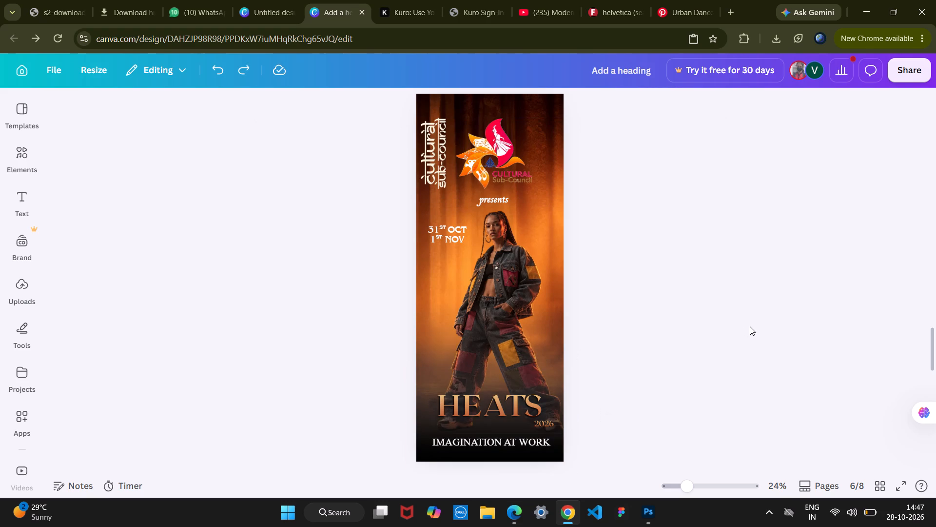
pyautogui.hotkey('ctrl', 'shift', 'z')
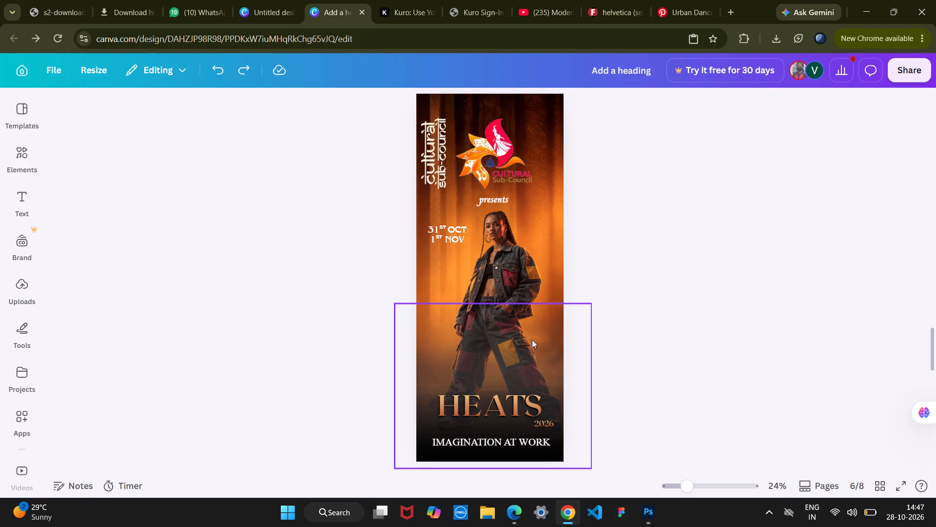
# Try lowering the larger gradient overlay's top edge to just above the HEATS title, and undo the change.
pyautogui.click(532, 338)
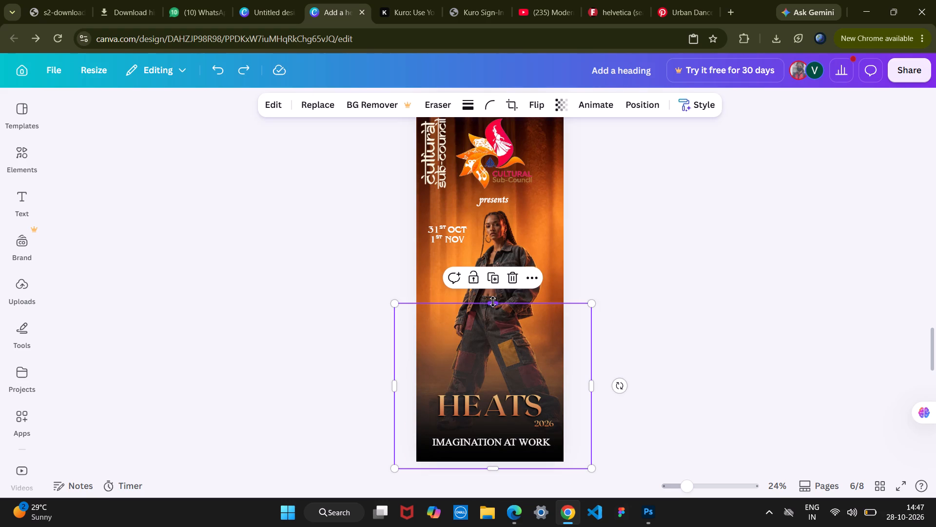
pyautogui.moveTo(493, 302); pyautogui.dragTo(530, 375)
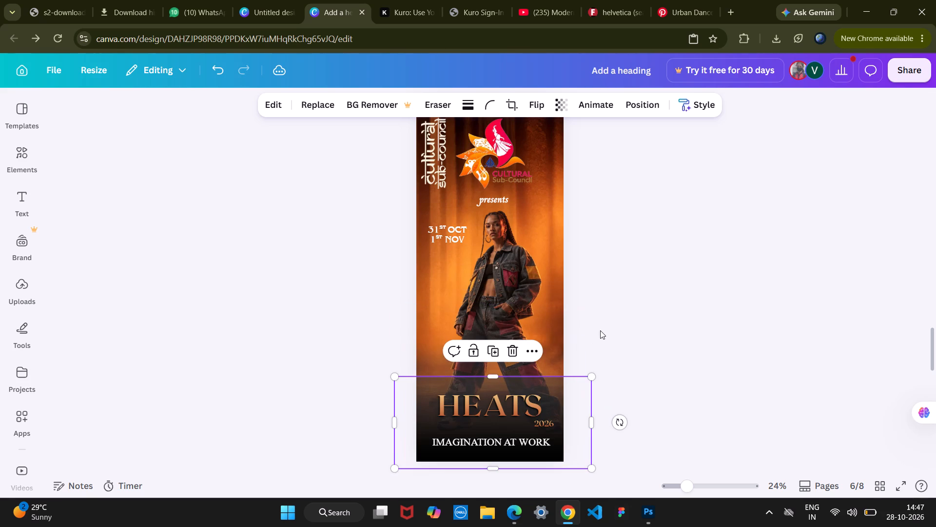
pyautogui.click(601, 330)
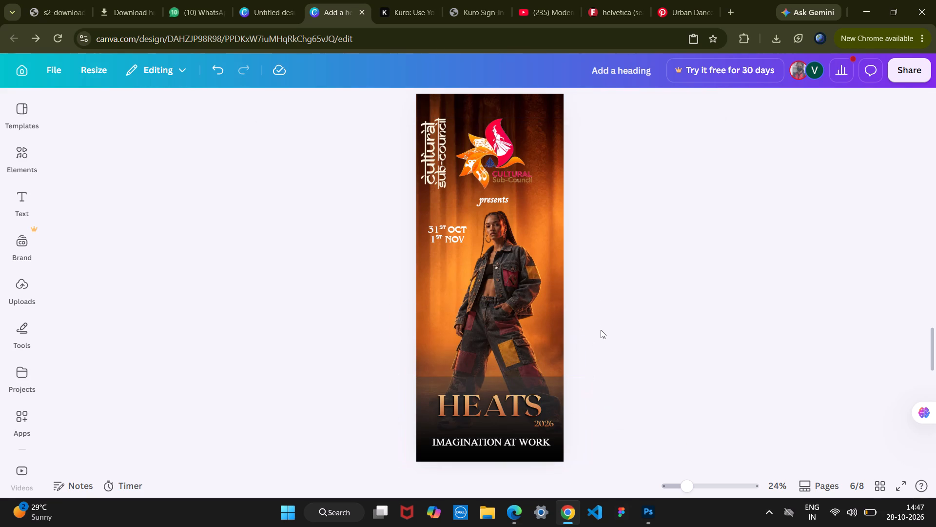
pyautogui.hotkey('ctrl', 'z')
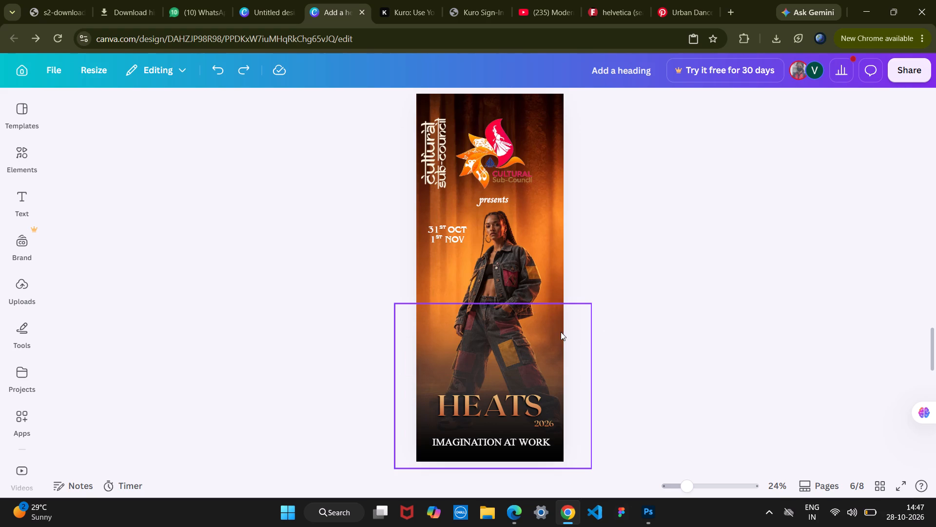
# Set the larger dark gradient overlay's transparency to 69 on the page 6 poster and deselect it.
pyautogui.click(549, 339)
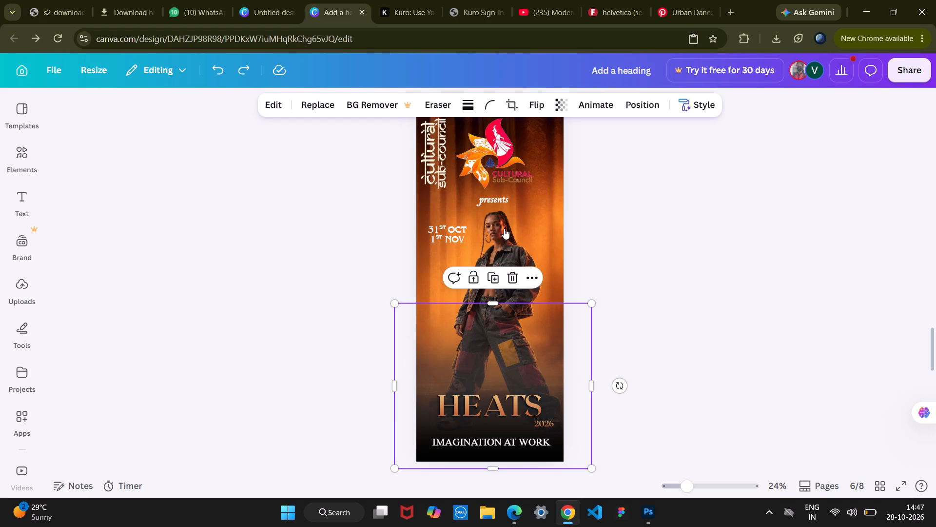
pyautogui.click(565, 103)
pyautogui.click(563, 155)
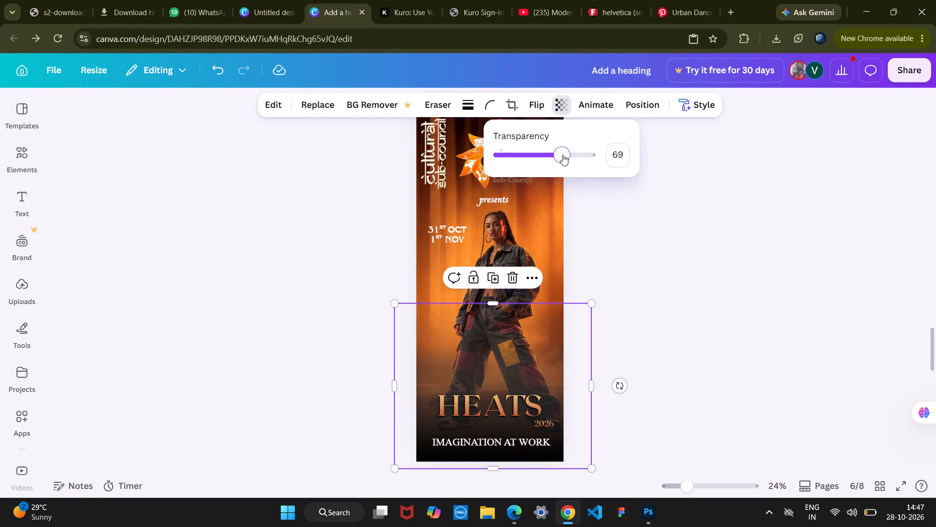
pyautogui.doubleClick(658, 233)
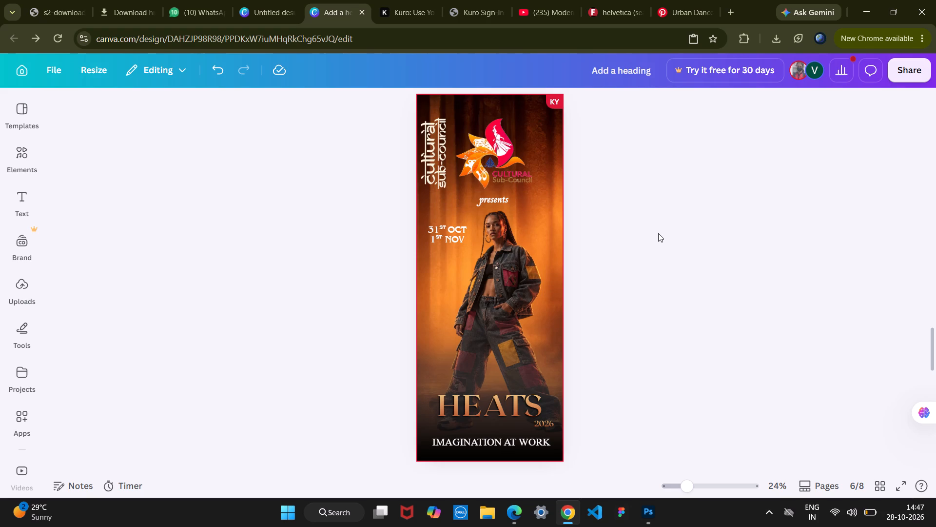
pyautogui.click(658, 233)
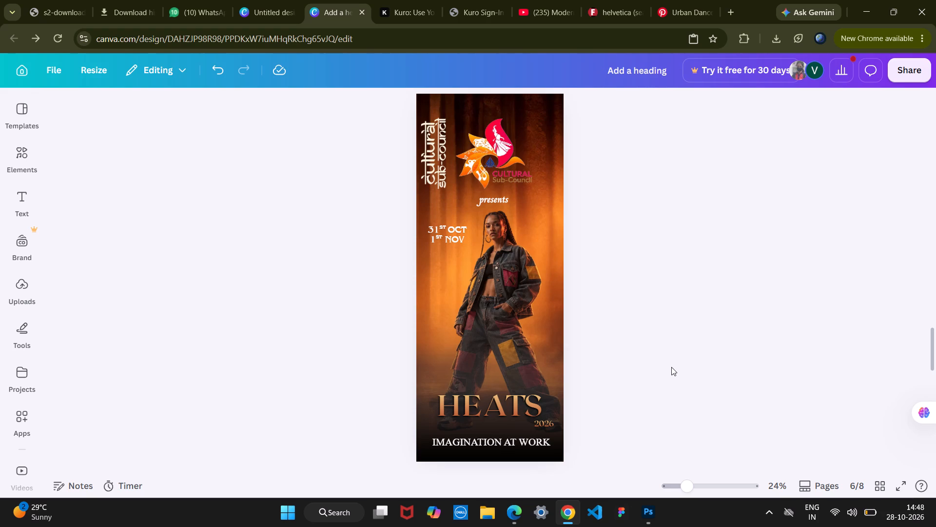
# Copy the orange background image from the page 5 poster and paste it onto page 6.
pyautogui.scroll(4, 639, 247)
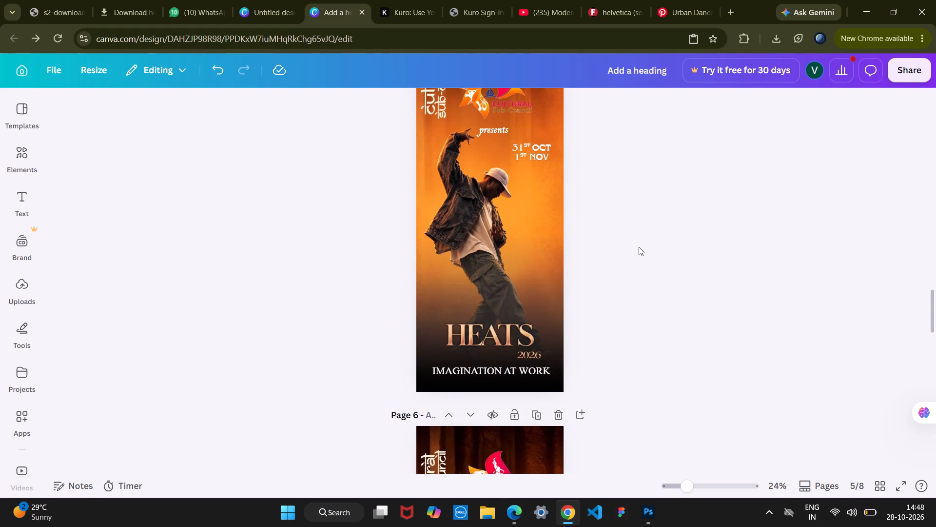
pyautogui.click(561, 179)
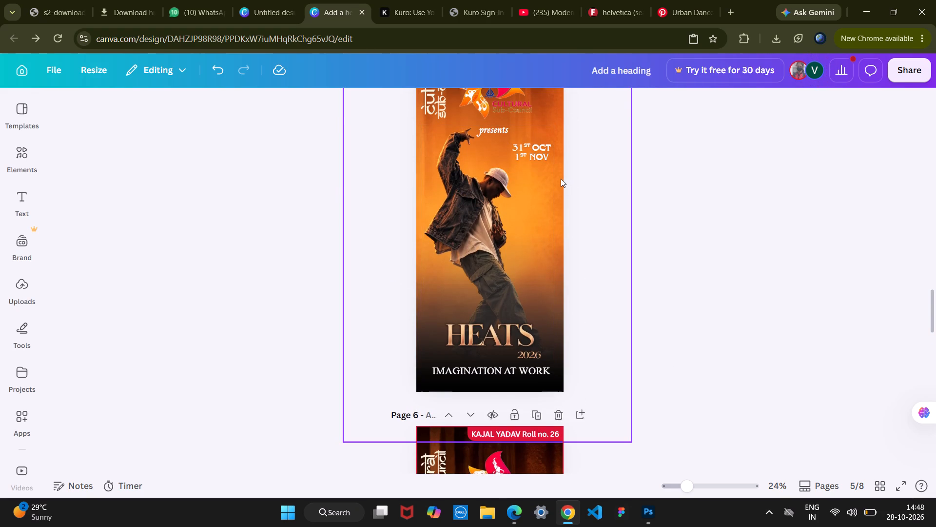
pyautogui.hotkey('ctrl', 'c')
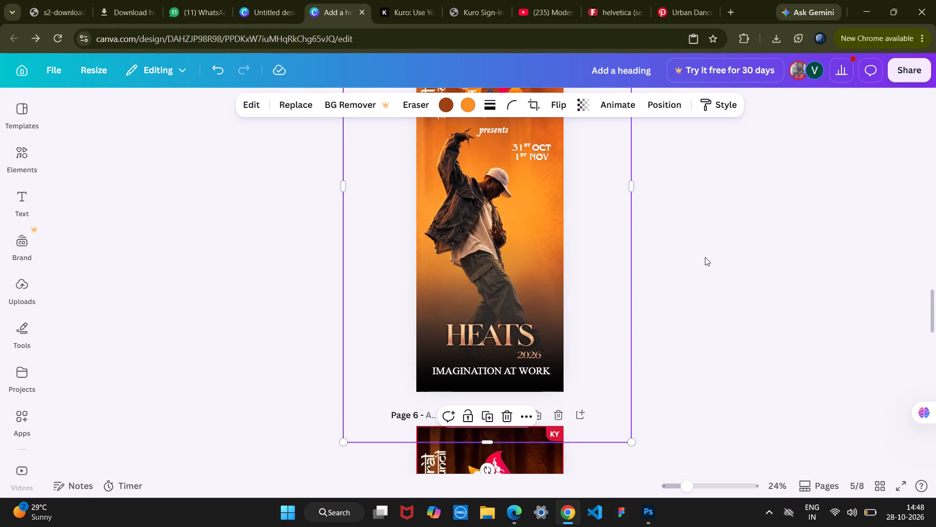
pyautogui.click(706, 258)
pyautogui.scroll(-3, 706, 258)
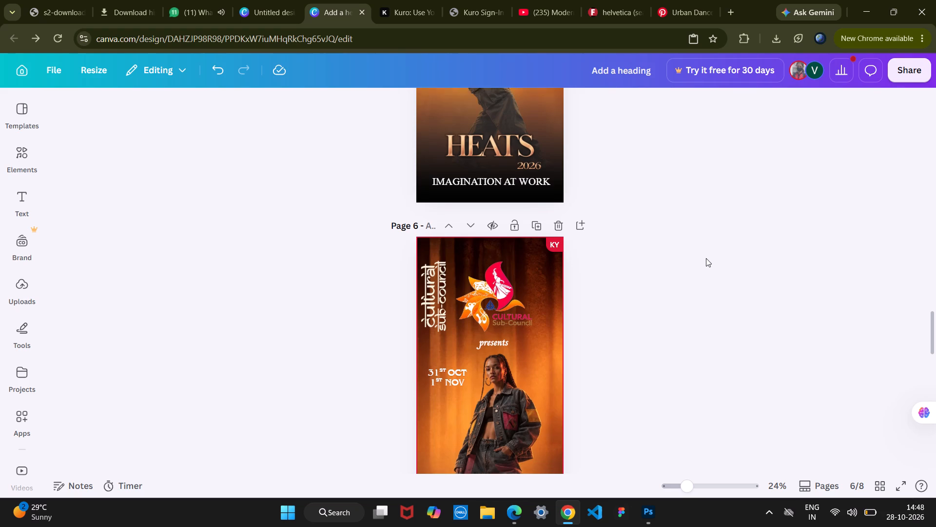
pyautogui.scroll(-1, 706, 258)
pyautogui.scroll(-1, 600, 311)
pyautogui.hotkey('ctrl', 'v')
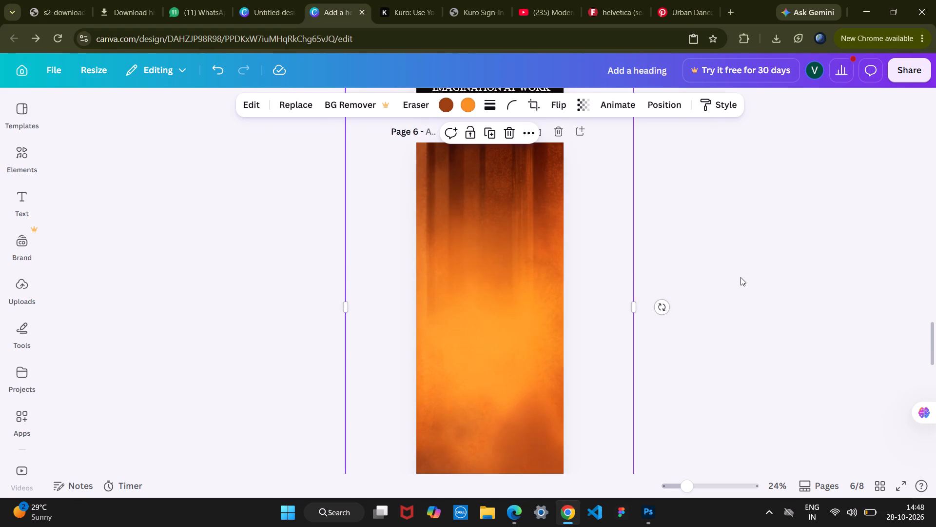
# Send the pasted orange background image backward on page 6, behind the logo, date, dancer, dark gradients and HEATS text.
pyautogui.hotkey('ctrl', '[')
pyautogui.hotkey('ctrl', '[')
pyautogui.hotkey('ctrl', '[')
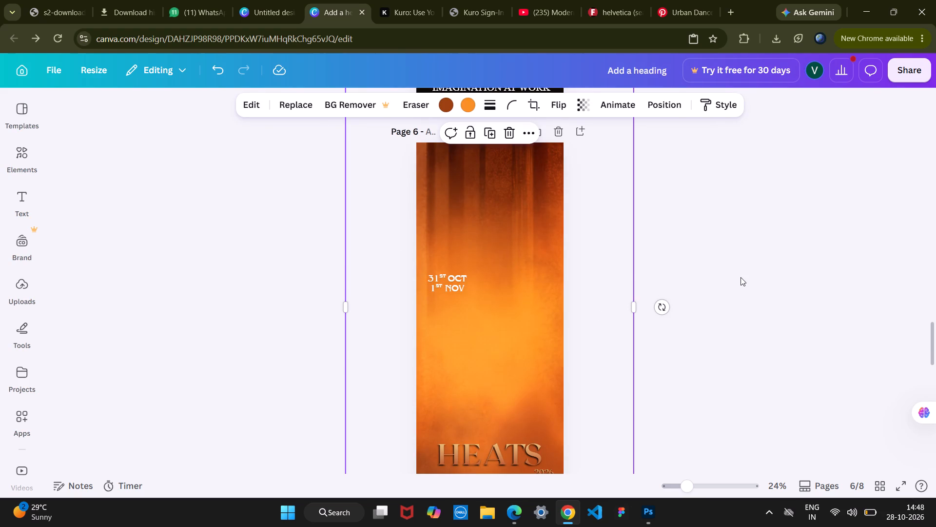
pyautogui.hotkey('ctrl', '[')
pyautogui.hotkey('ctrl', '[')
pyautogui.hotkey('ctrl', '[')
pyautogui.hotkey('ctrl', '[')
pyautogui.hotkey('ctrl', '[')
pyautogui.hotkey('ctrl', '[')
pyautogui.hotkey('ctrl', '[')
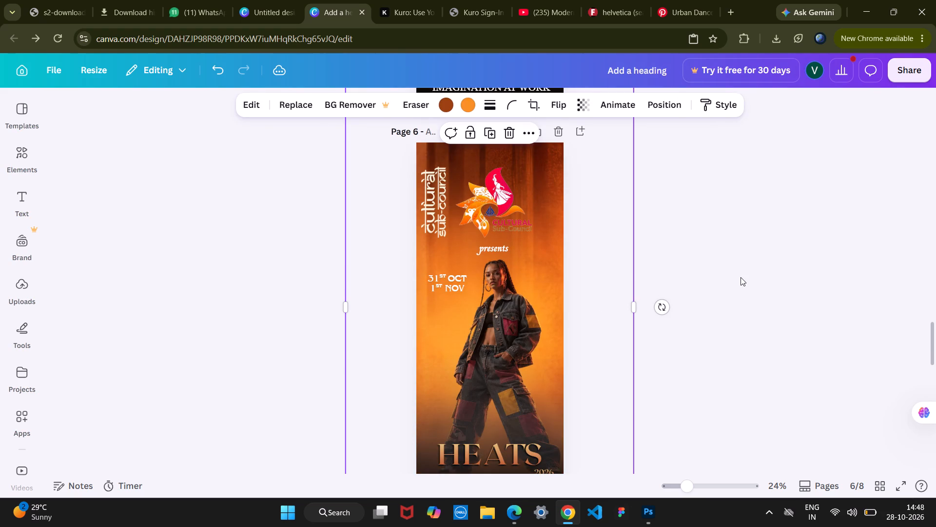
pyautogui.hotkey('ctrl', '[')
pyautogui.hotkey('ctrl', '[')
pyautogui.hotkey('ctrl', '[')
pyautogui.scroll(-1, 837, 310)
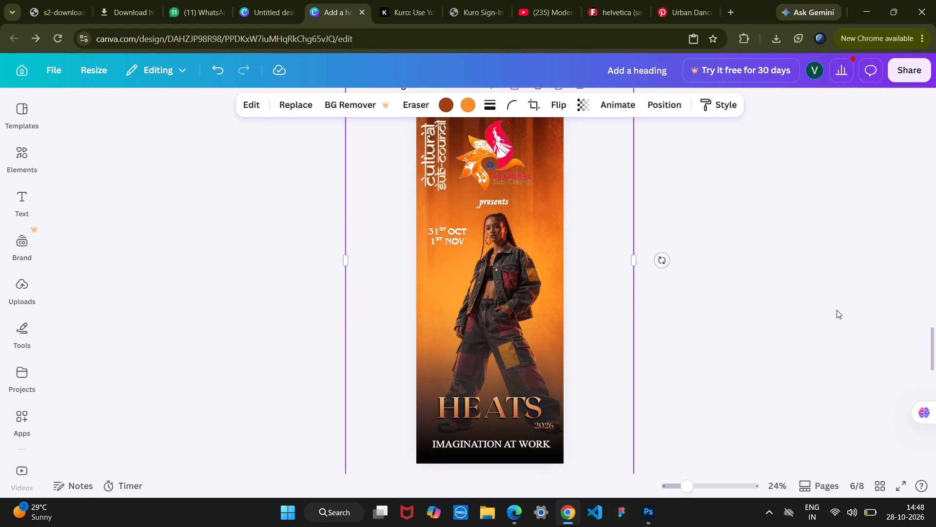
pyautogui.scroll(-1, 837, 310)
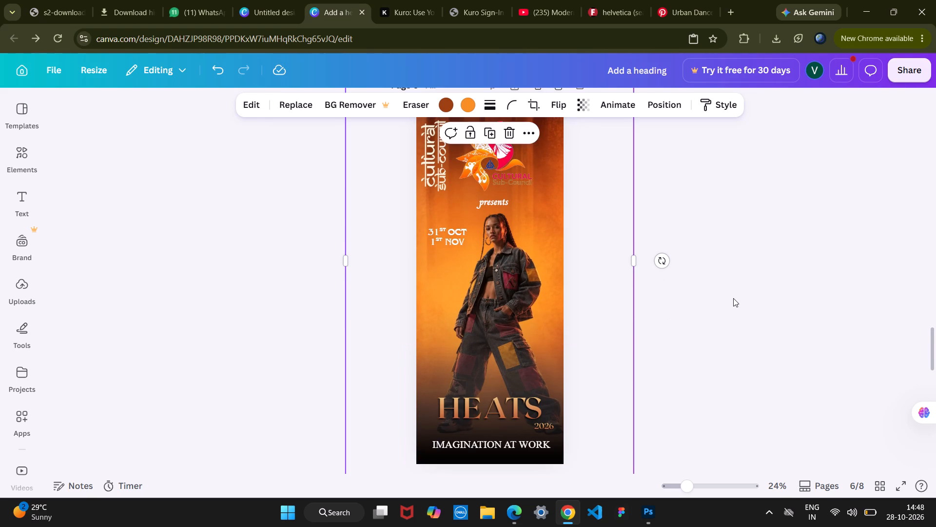
pyautogui.hotkey('ctrl', '[')
pyautogui.hotkey('ctrl', ']')
# Shrink the page 6 orange background image to about 1,700 wide by 3,000 high by moving its top-left corner inward.
pyautogui.scroll(1, 592, 315)
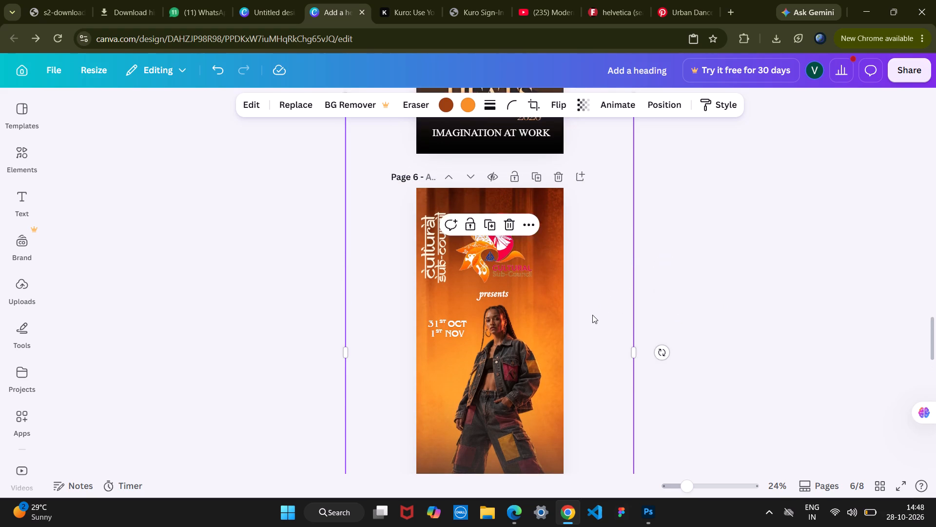
pyautogui.scroll(1, 592, 315)
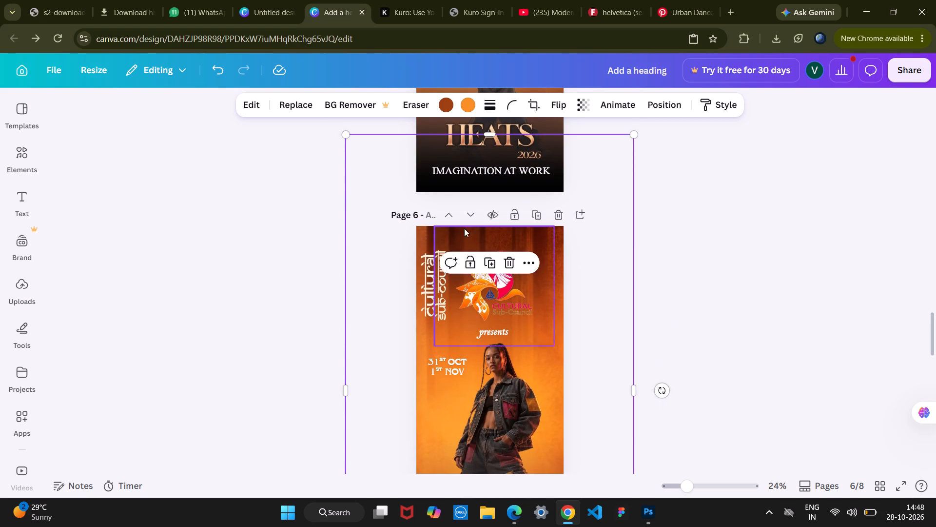
pyautogui.moveTo(344, 136); pyautogui.dragTo(393, 203)
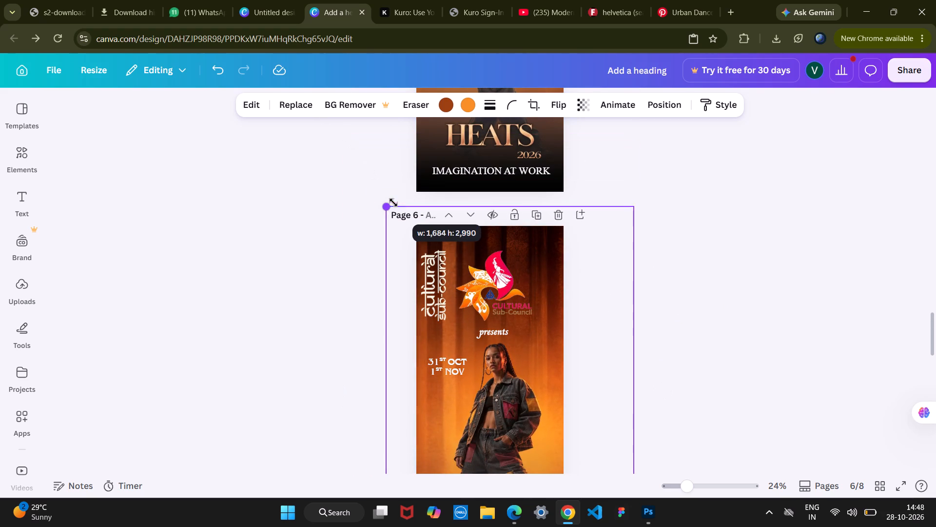
pyautogui.moveTo(393, 203); pyautogui.dragTo(384, 202)
# Shift the orange background sideways to roughly centre it on the page 6 poster, raise it, and deselect it.
pyautogui.scroll(-1, 560, 239)
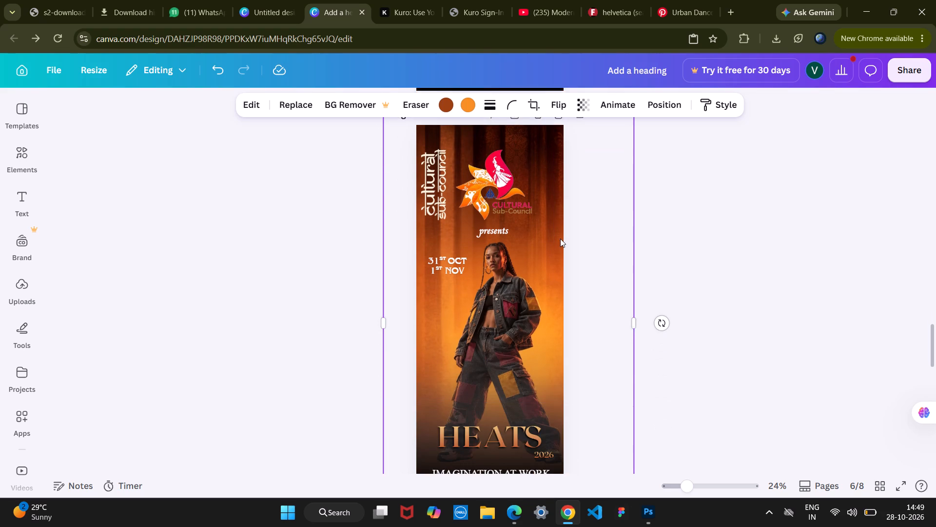
pyautogui.scroll(-1, 560, 239)
pyautogui.click(560, 239)
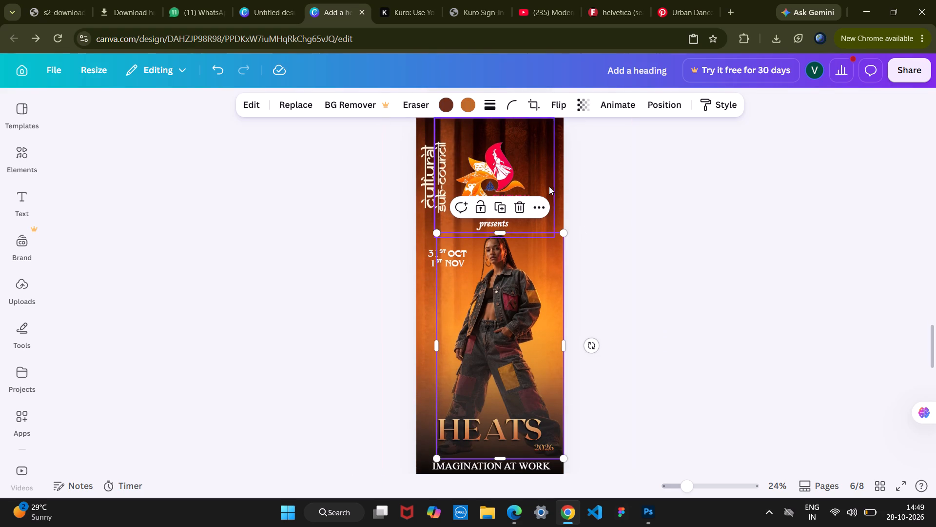
pyautogui.click(563, 186)
pyautogui.moveTo(572, 194); pyautogui.dragTo(558, 200)
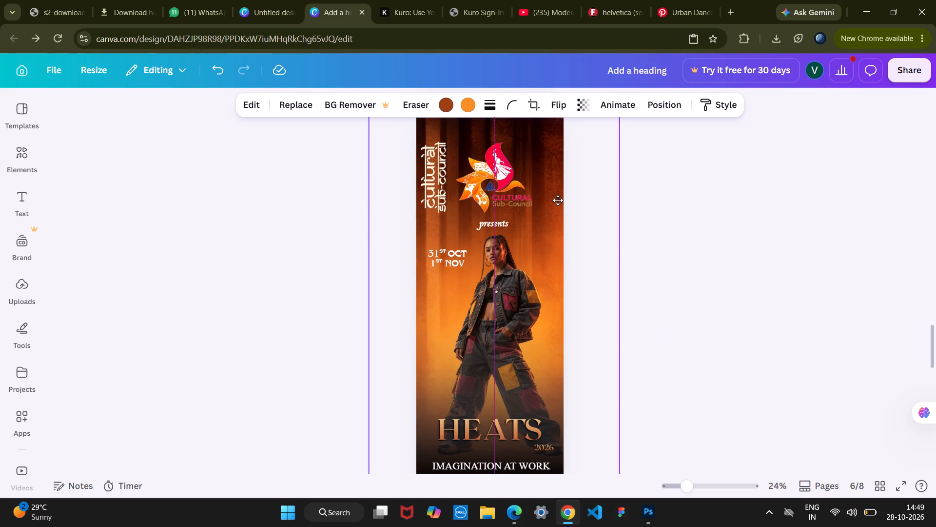
pyautogui.moveTo(558, 200); pyautogui.dragTo(558, 131)
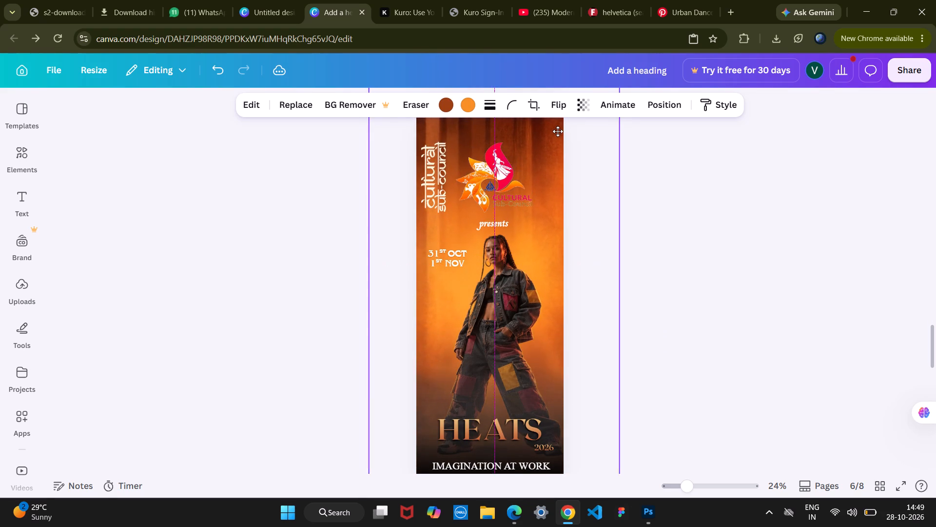
pyautogui.moveTo(558, 131); pyautogui.dragTo(553, 138)
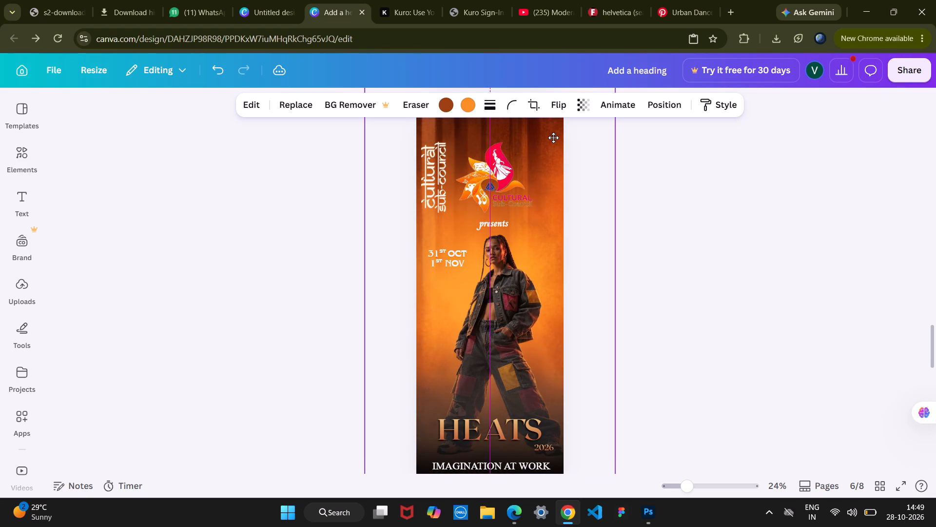
pyautogui.moveTo(553, 138); pyautogui.dragTo(557, 139)
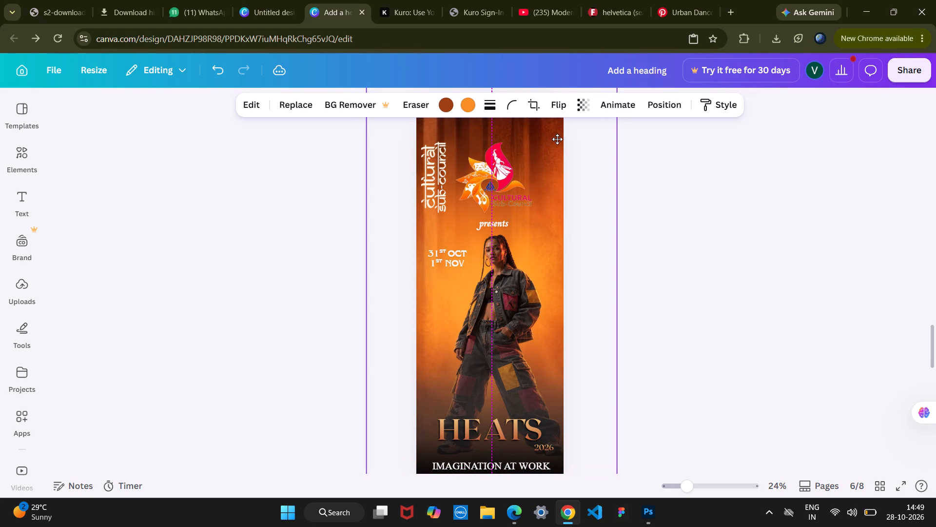
pyautogui.moveTo(557, 139); pyautogui.dragTo(557, 140)
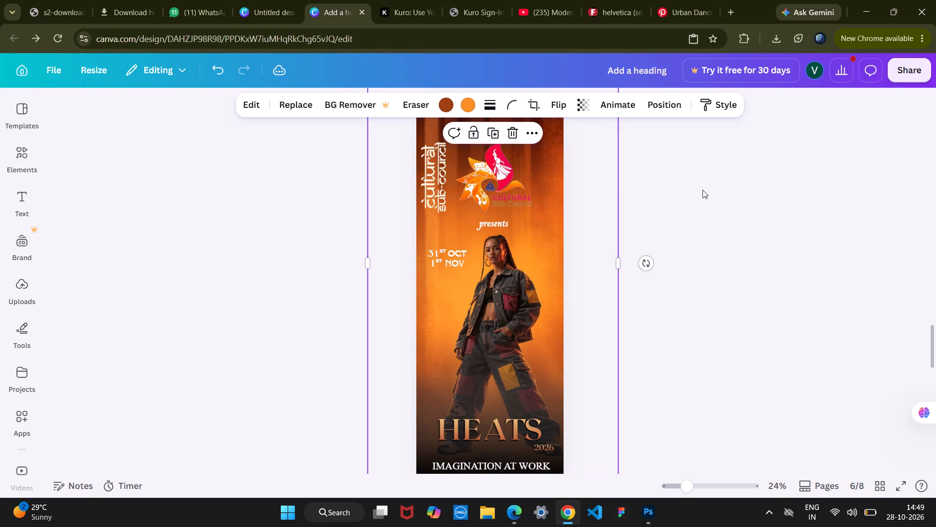
pyautogui.click(702, 190)
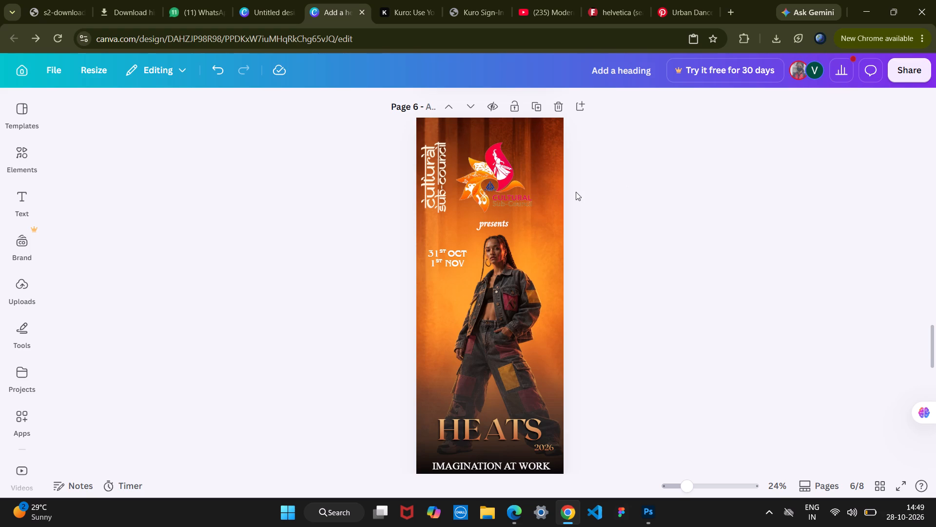
# Lower the orange background image so its top edge sits slightly above the page 6 poster's top, and deselect it.
pyautogui.click(556, 190)
pyautogui.moveTo(556, 190); pyautogui.dragTo(557, 255)
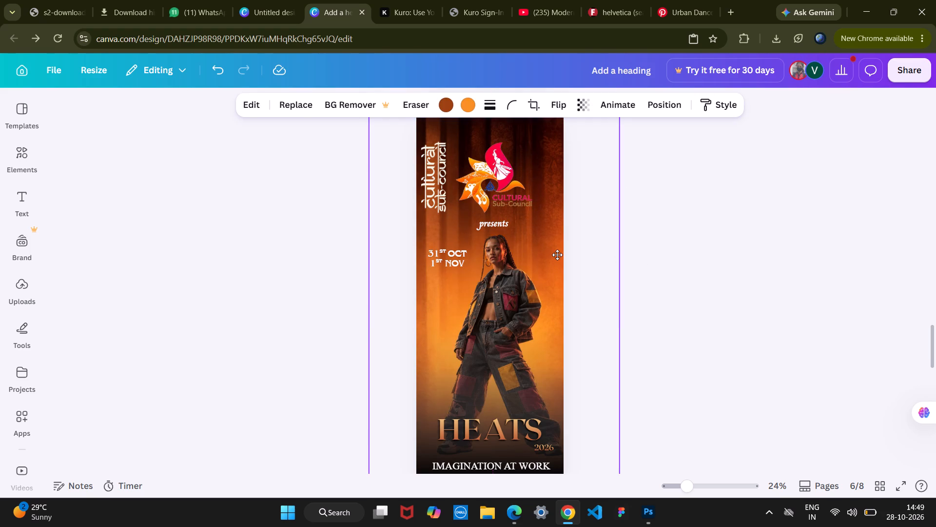
pyautogui.moveTo(557, 255); pyautogui.dragTo(555, 247)
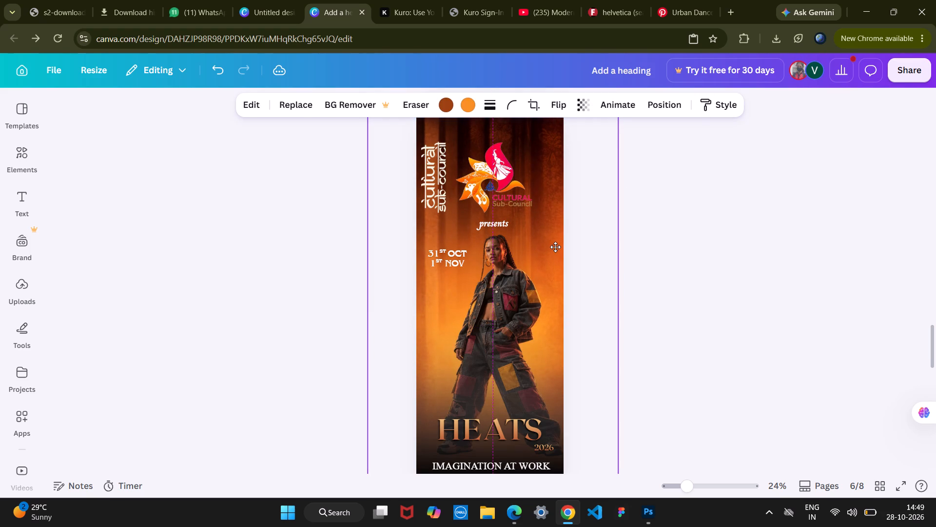
pyautogui.moveTo(555, 247); pyautogui.dragTo(555, 245)
pyautogui.moveTo(555, 245); pyautogui.dragTo(556, 238)
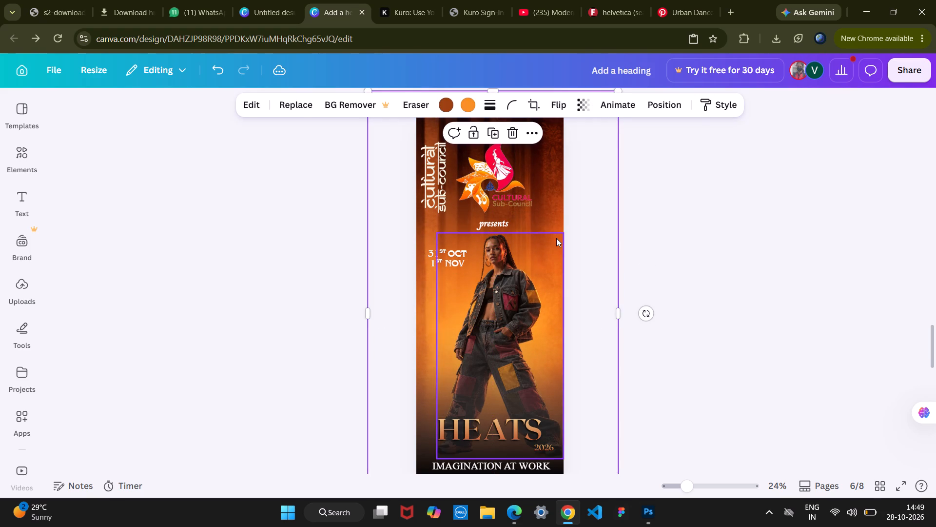
pyautogui.click(678, 238)
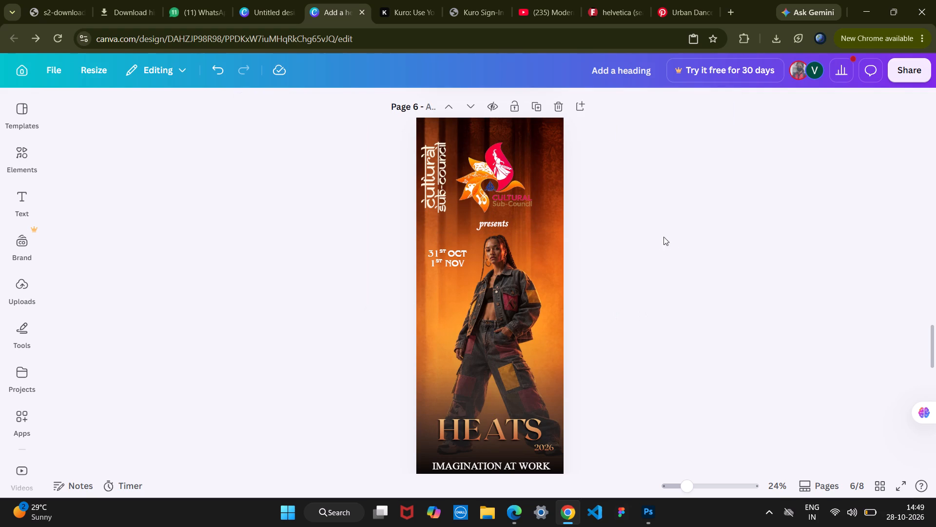
# Duplicate the dark gradient overlay at the bottom of page 6 and send the copy behind the HEATS title and tagline.
pyautogui.click(507, 403)
pyautogui.scroll(-1, 657, 346)
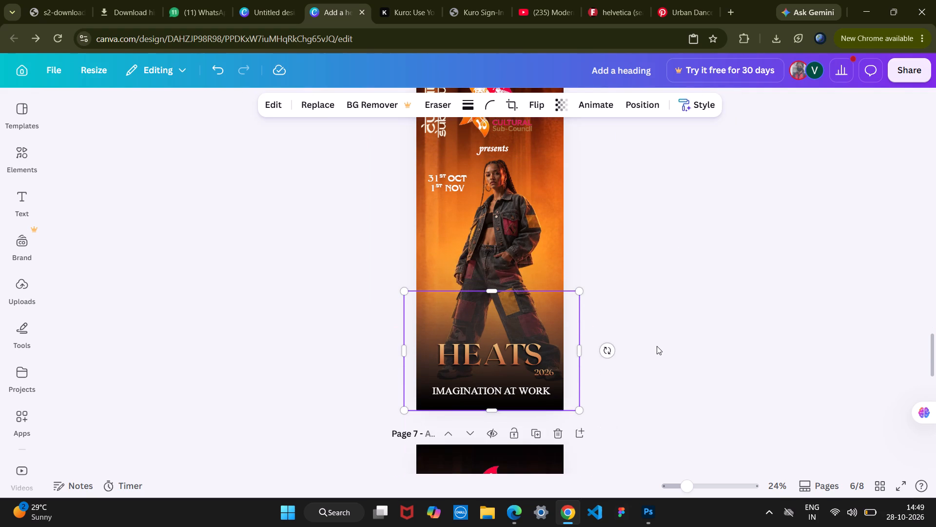
pyautogui.scroll(-1, 657, 346)
pyautogui.click(492, 265)
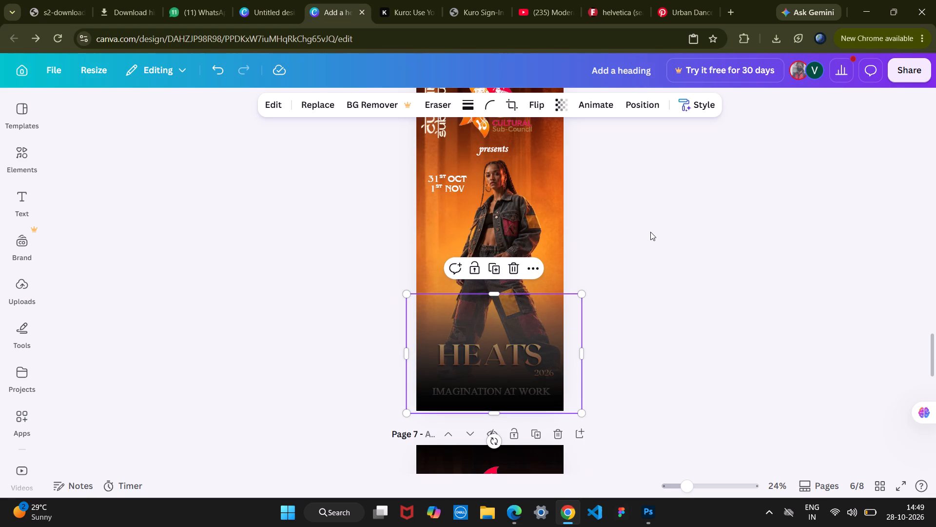
pyautogui.hotkey('ctrl', '[')
pyautogui.hotkey('ctrl', '[')
pyautogui.hotkey('ctrl', '[')
pyautogui.hotkey('ctrl', '[')
pyautogui.hotkey('ctrl', '[')
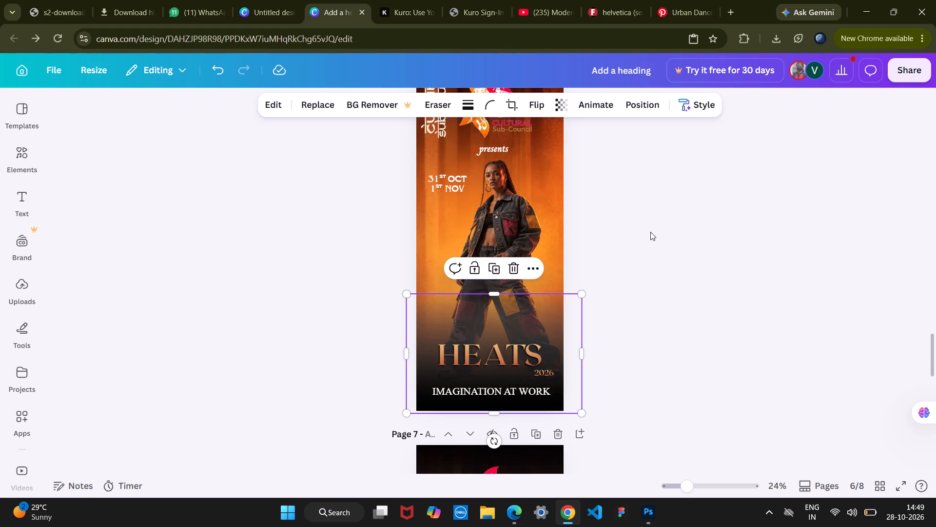
pyautogui.hotkey('ctrl', '[')
pyautogui.hotkey('ctrl', ']')
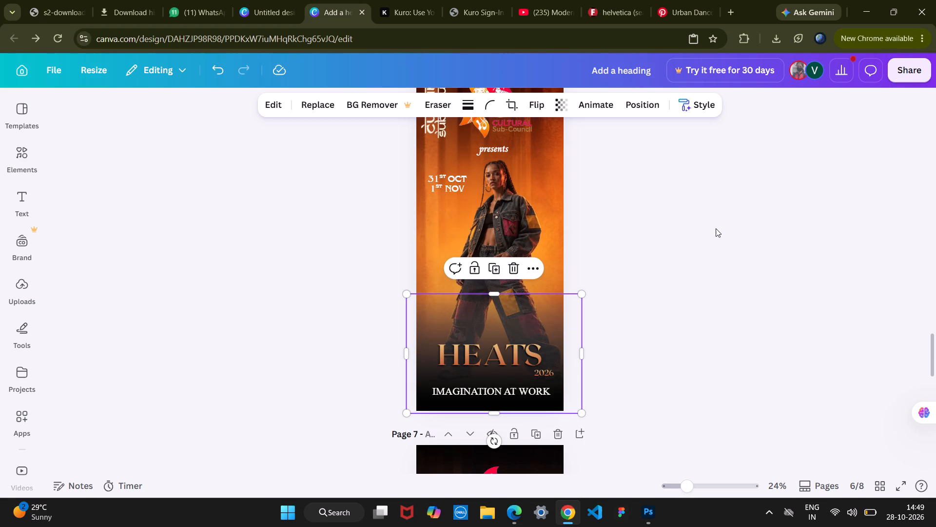
pyautogui.click(716, 228)
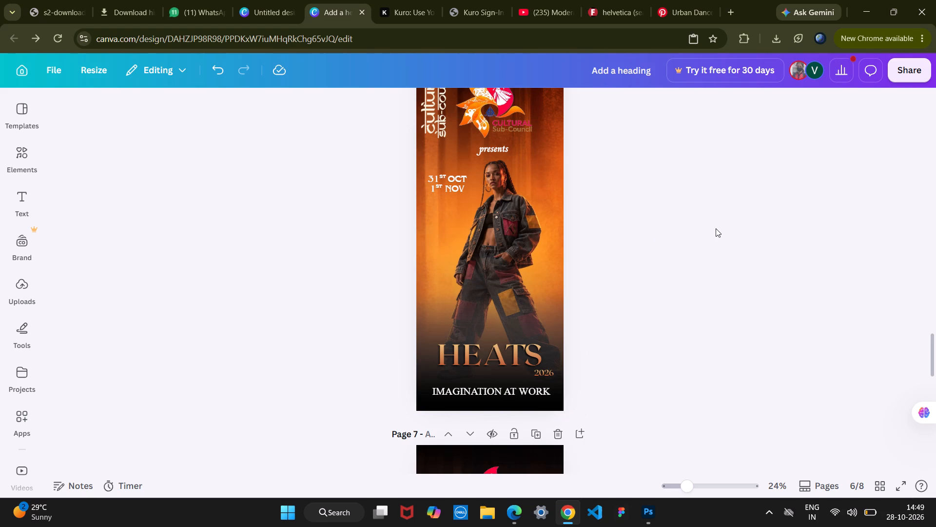
# Set the original bottom gradient overlay's transparency to 47 on the page 6 poster and deselect it.
pyautogui.click(555, 305)
pyautogui.click(565, 109)
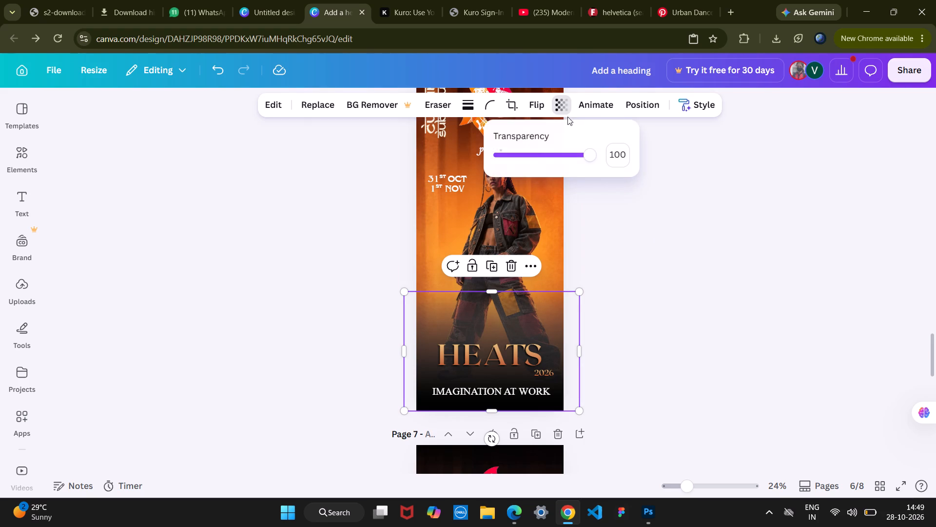
pyautogui.click(542, 154)
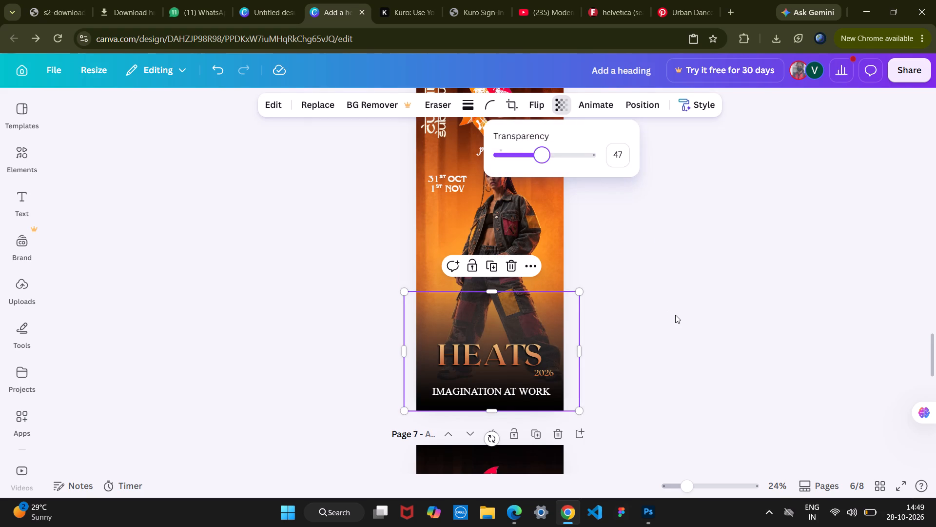
pyautogui.doubleClick(675, 315)
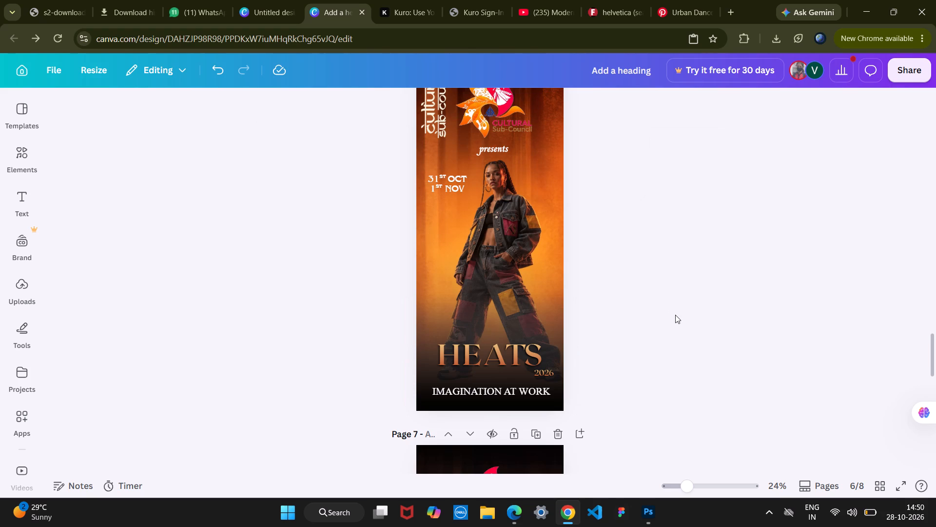
# Move the more transparent gradient overlay slightly down so it extends past the page 6 poster's bottom edge, and deselect it.
pyautogui.moveTo(548, 328); pyautogui.dragTo(545, 341)
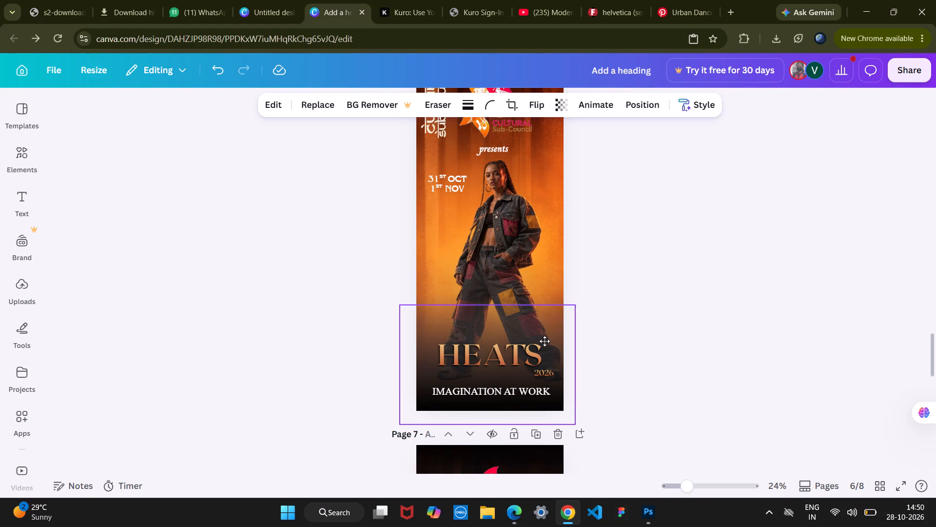
pyautogui.moveTo(545, 341); pyautogui.dragTo(548, 346)
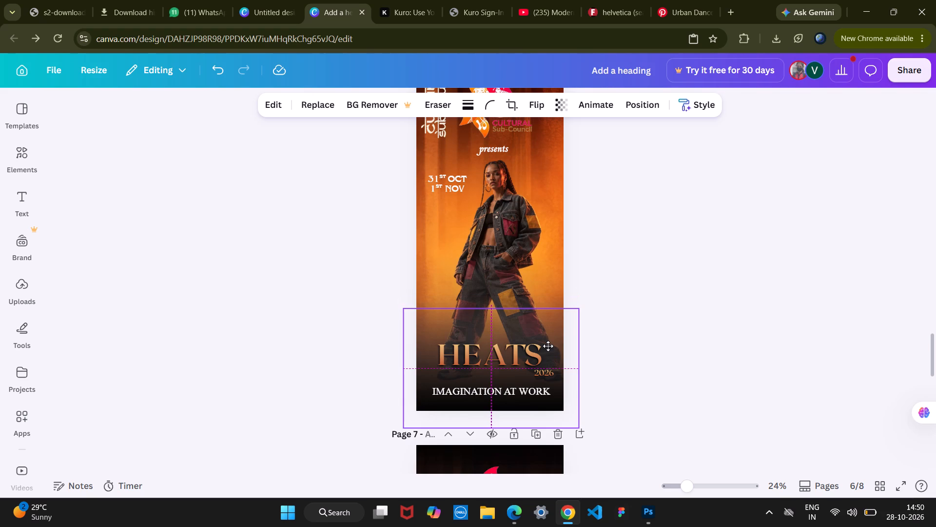
pyautogui.moveTo(548, 346); pyautogui.dragTo(548, 345)
pyautogui.click(679, 323)
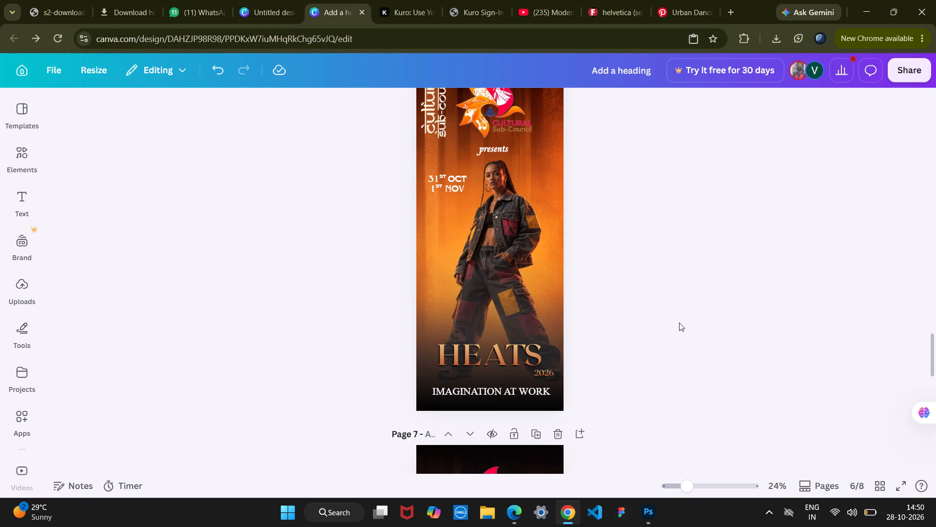
# Tighten the HEATS title's letter spacing to -121 on the page 6 poster and deselect it.
pyautogui.click(502, 356)
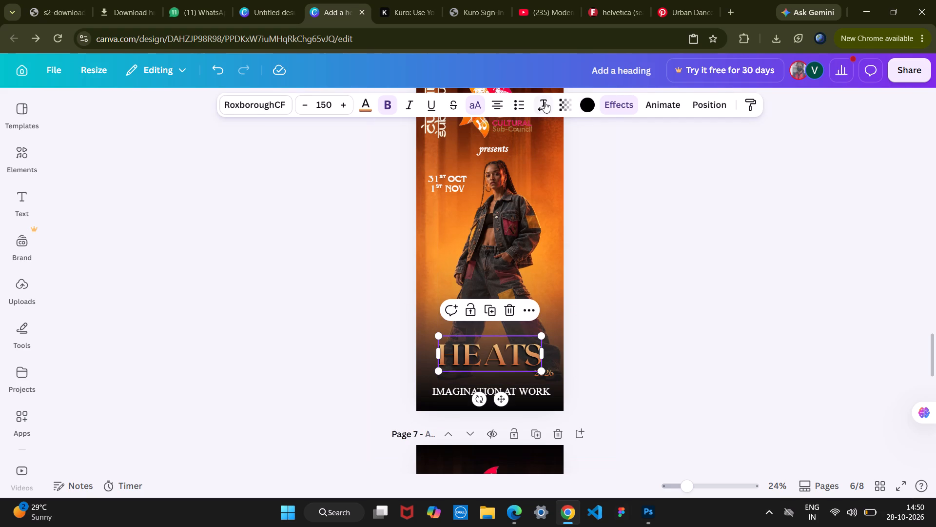
pyautogui.click(545, 102)
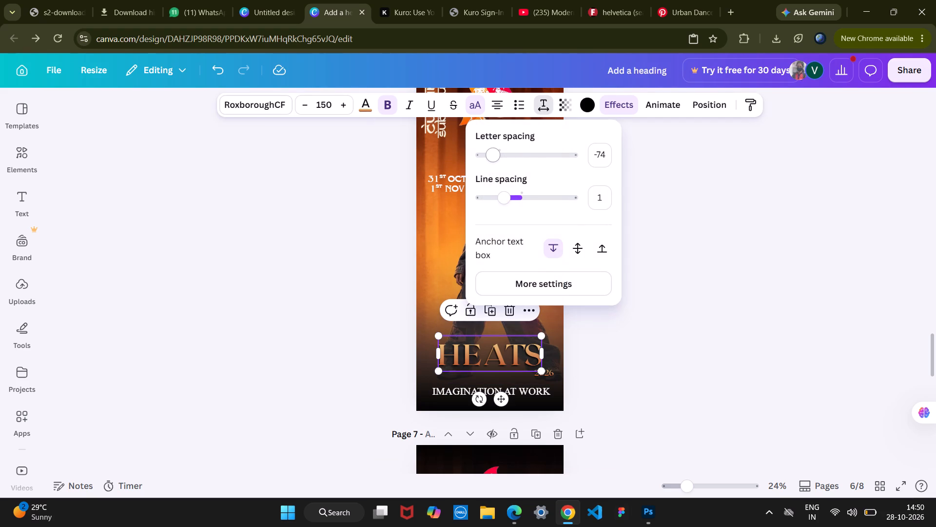
pyautogui.moveTo(493, 154); pyautogui.dragTo(487, 154)
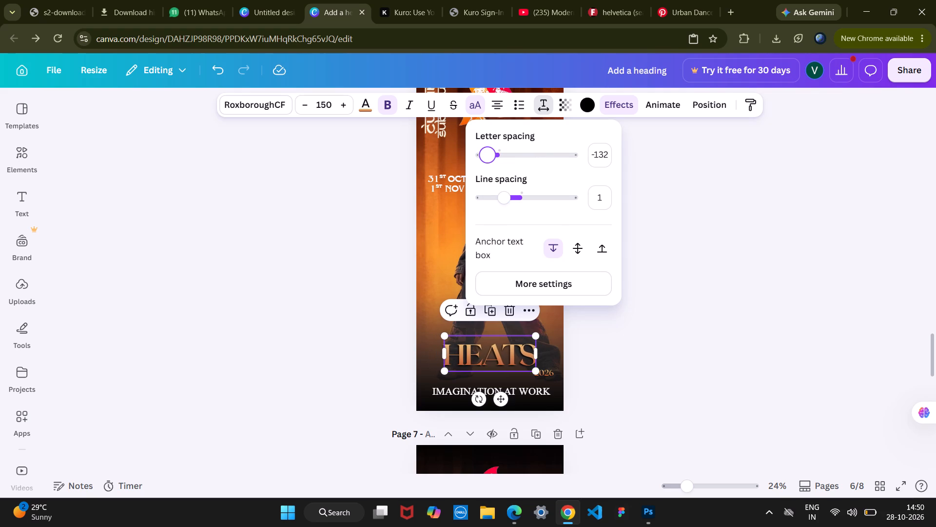
pyautogui.moveTo(487, 154); pyautogui.dragTo(487, 154)
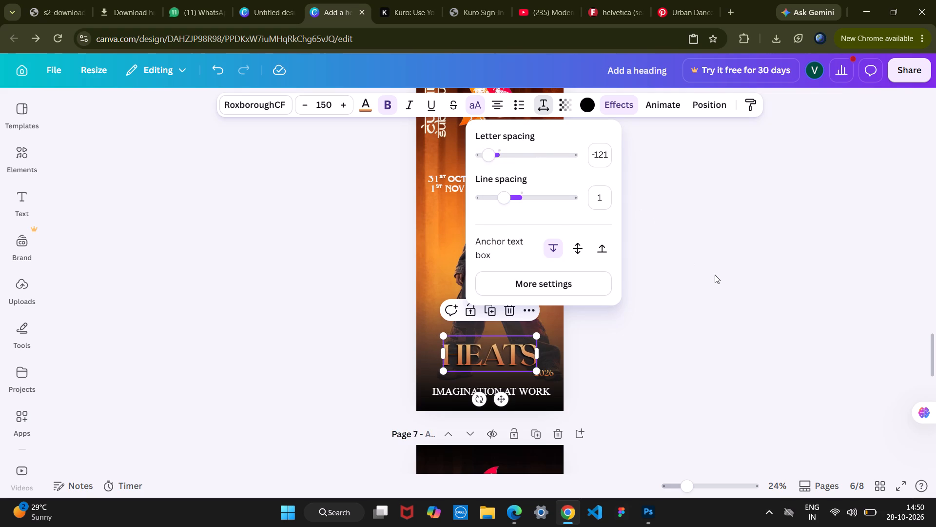
pyautogui.click(715, 275)
pyautogui.click(715, 275)
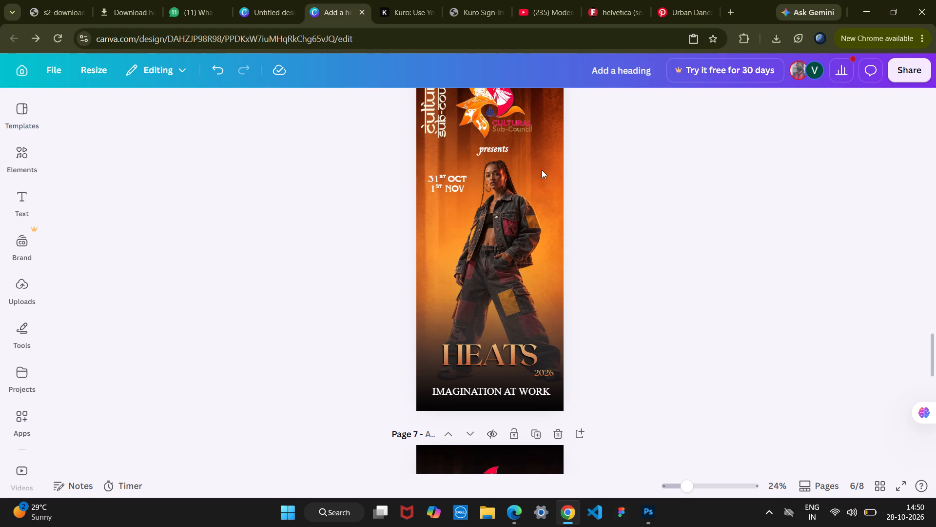
# Move the 31st Oct / 1st Nov date text slightly down beside the dancer on the page 6 poster, and deselect it.
pyautogui.moveTo(448, 181); pyautogui.dragTo(446, 195)
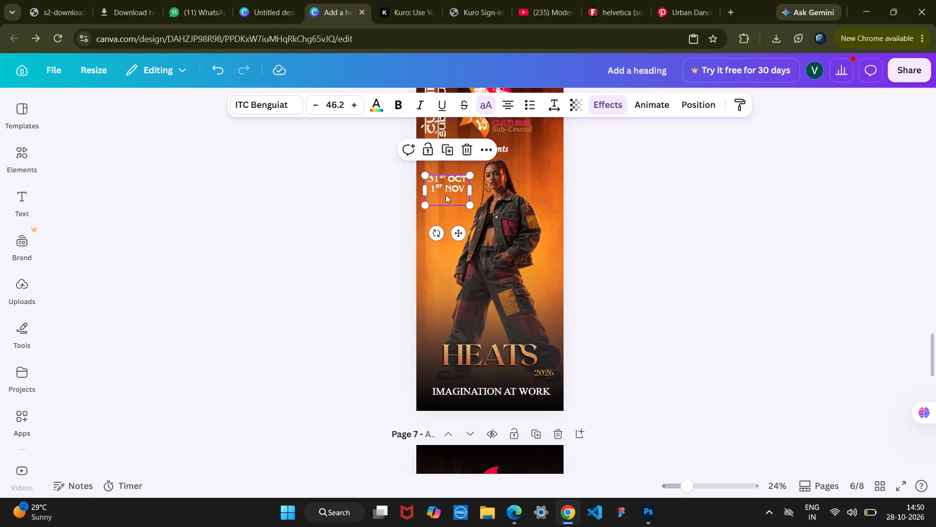
pyautogui.moveTo(446, 195); pyautogui.dragTo(450, 192)
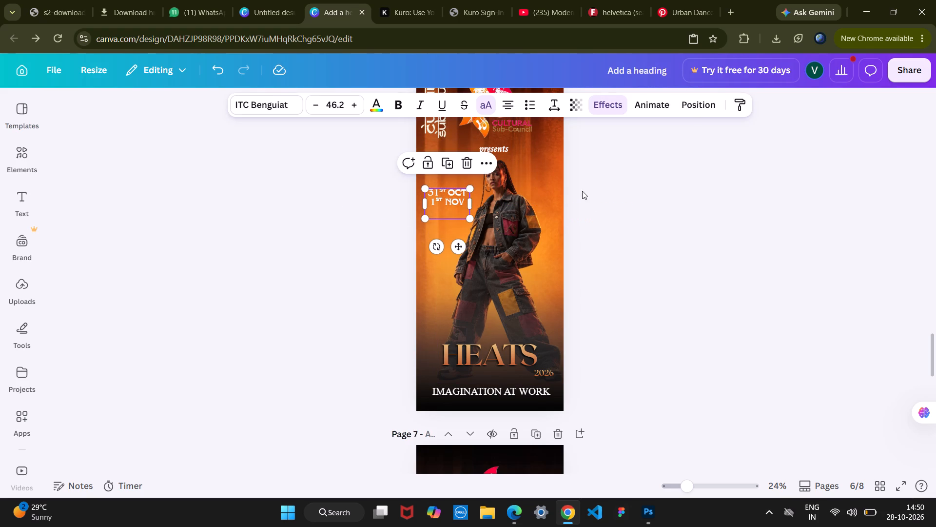
pyautogui.click(680, 202)
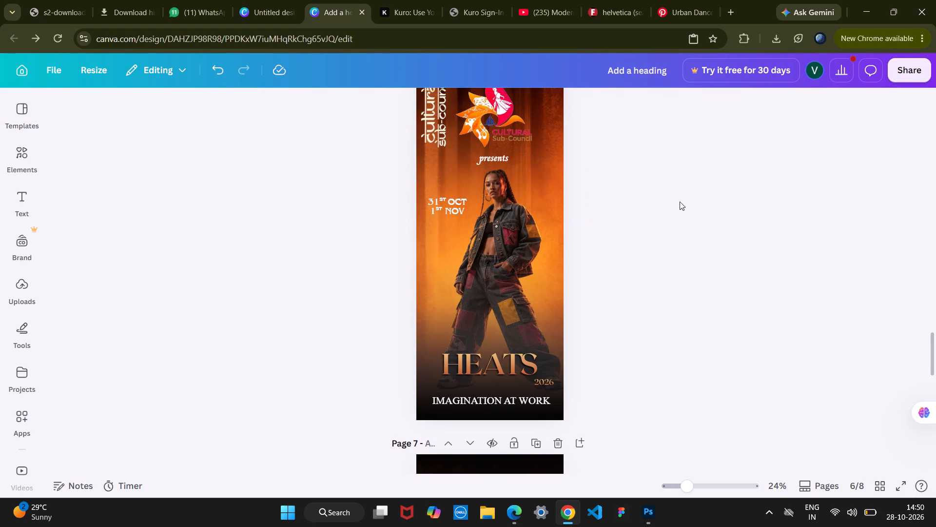
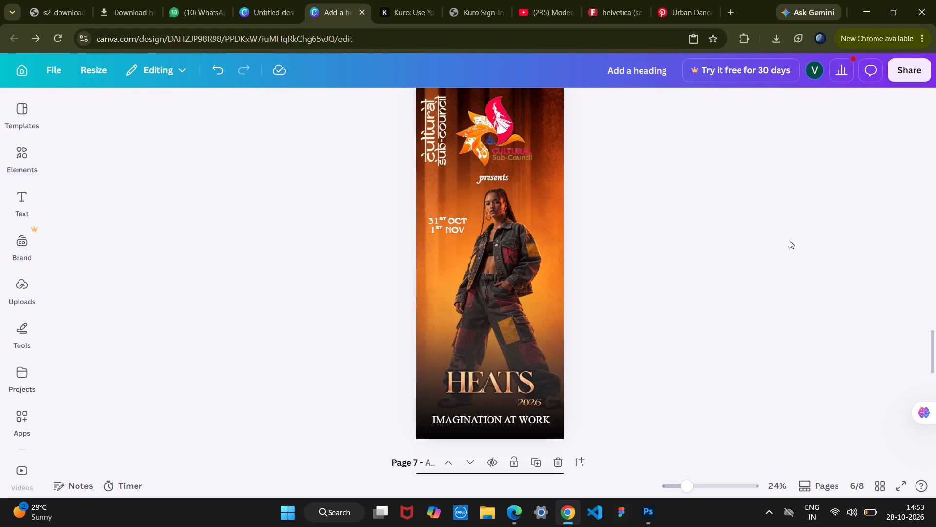
# Close the Chrome window containing the poster design and the open Microsoft Edge window.
pyautogui.click(919, 2)
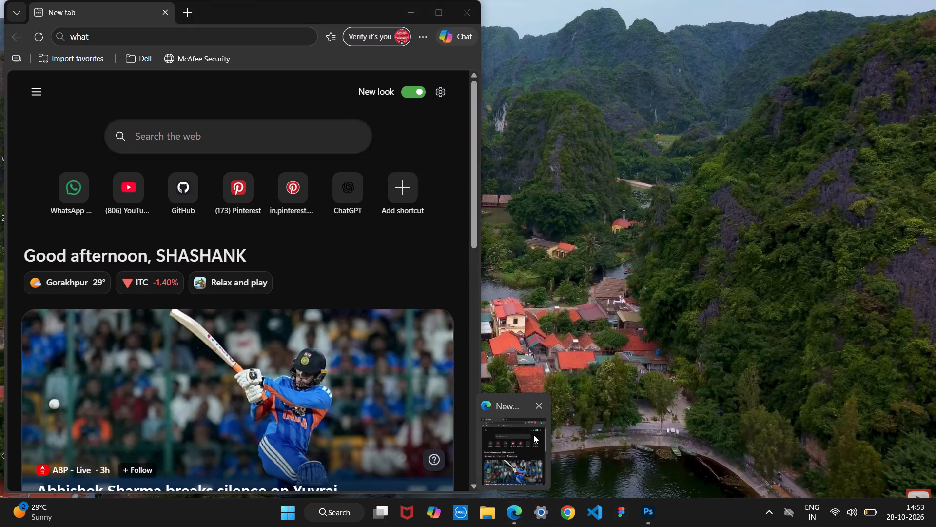
pyautogui.click(535, 404)
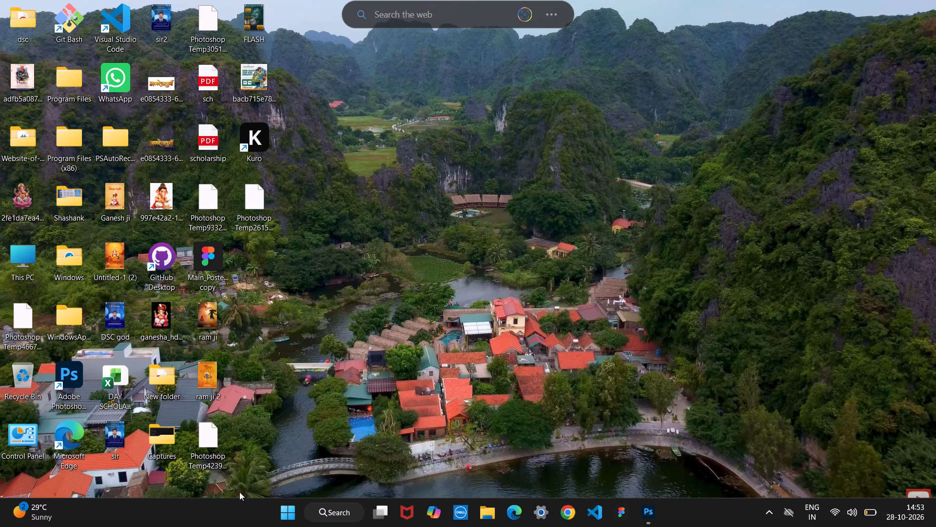
# Shut down the computer from Windows.
pyautogui.click(280, 511)
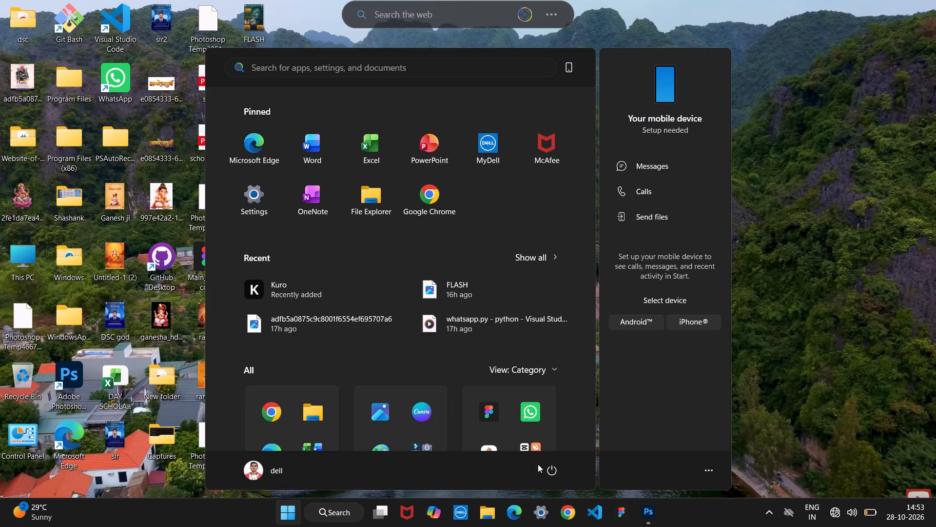
pyautogui.click(551, 467)
pyautogui.click(554, 432)
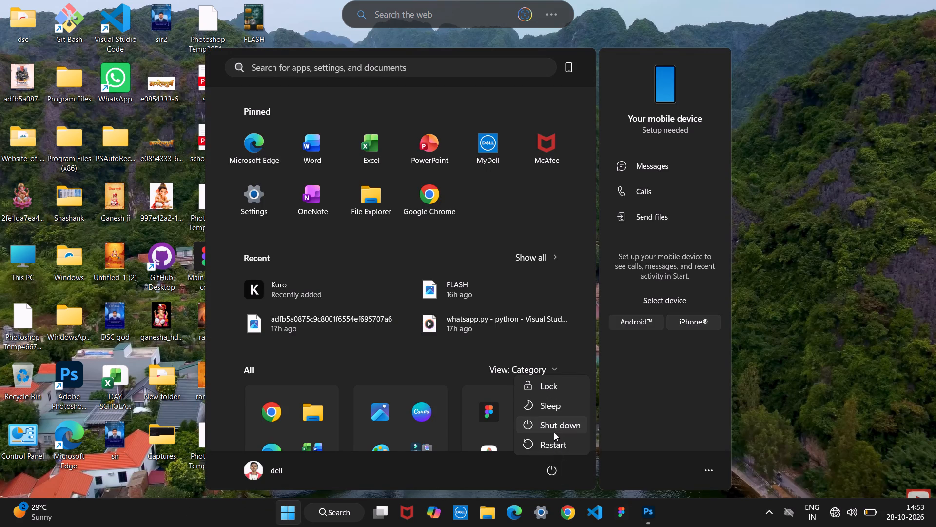